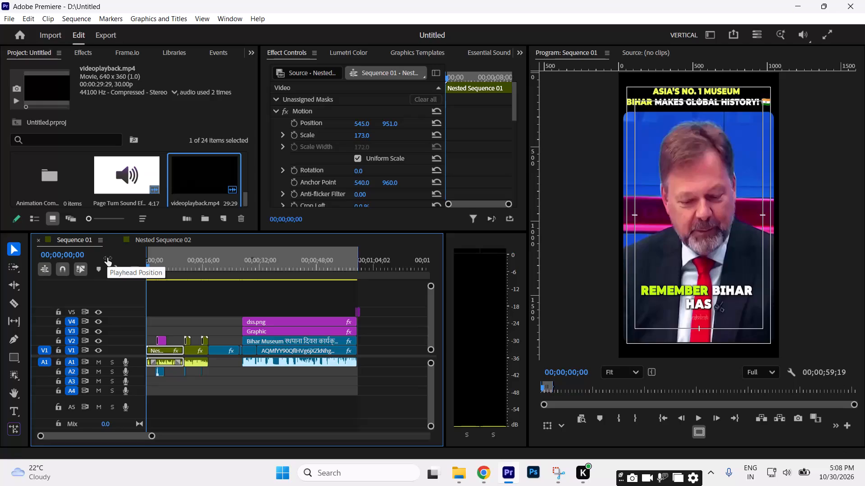
Review the vertical video edit in Sequence 01 from its opening through to near the end of the timeline.
key("space")
left_click_drag(159, 261, 174, 264)
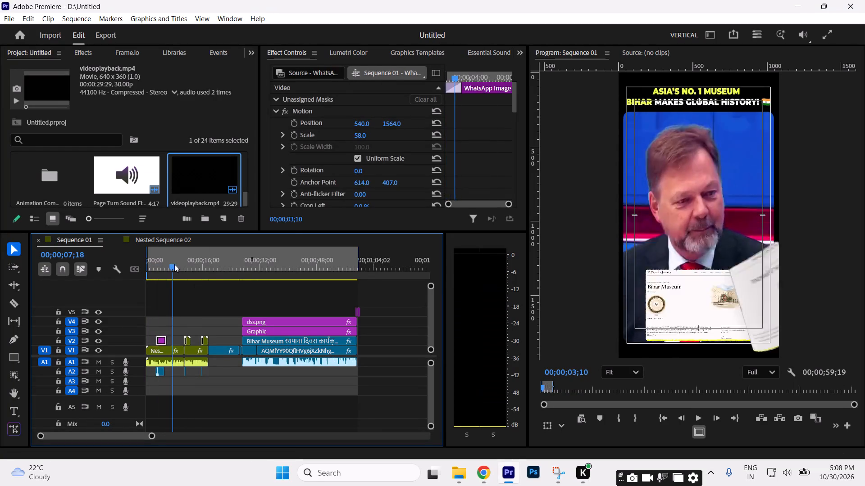
left_click_drag(174, 264, 219, 272)
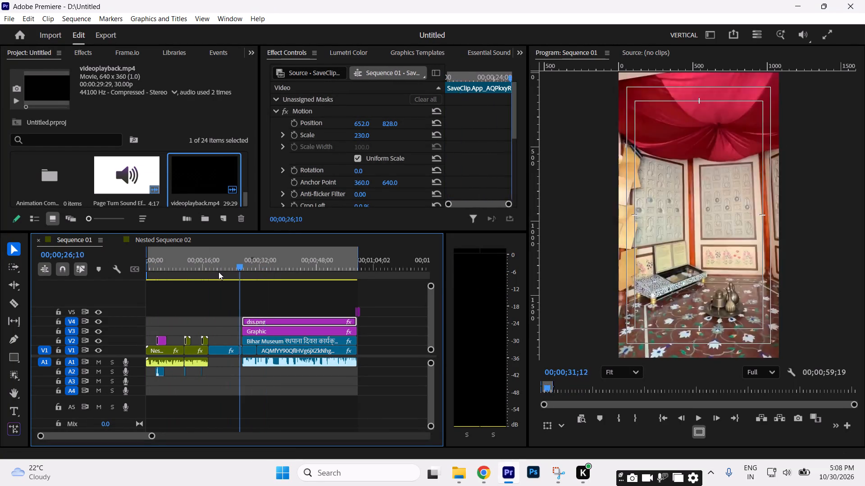
left_click_drag(219, 272, 217, 272)
left_click(295, 303)
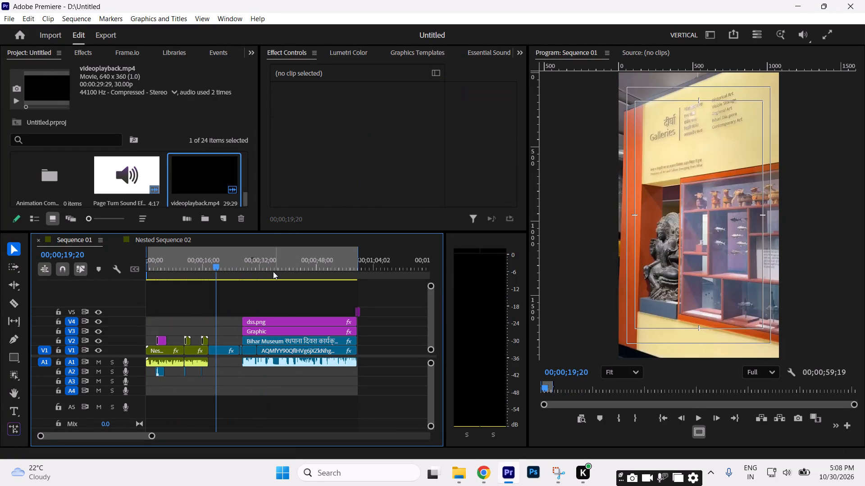
left_click_drag(273, 271, 355, 288)
left_click(370, 303)
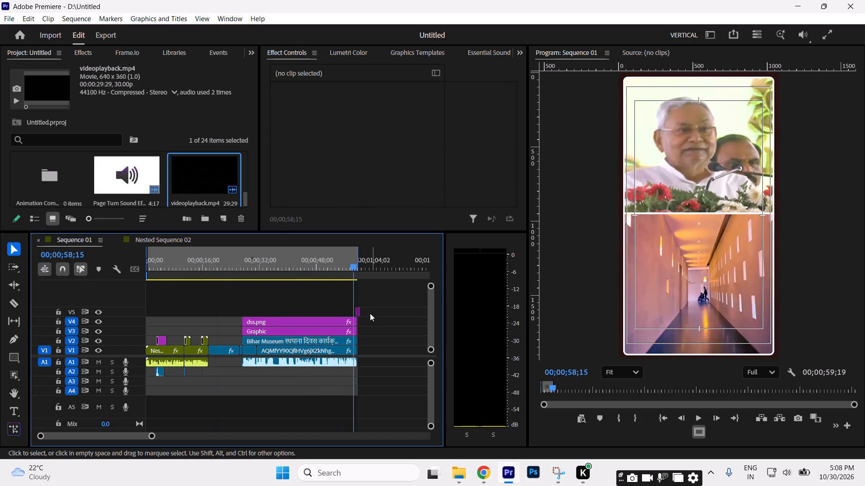
Save the project.
key("ctrl+s")
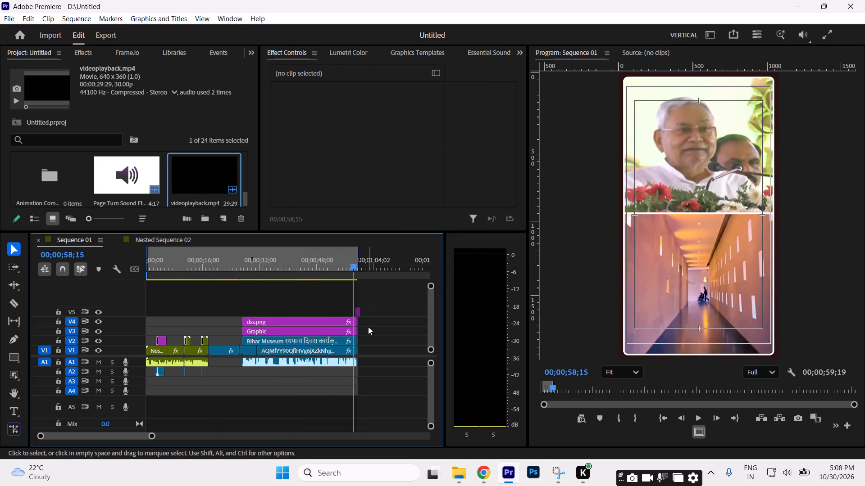
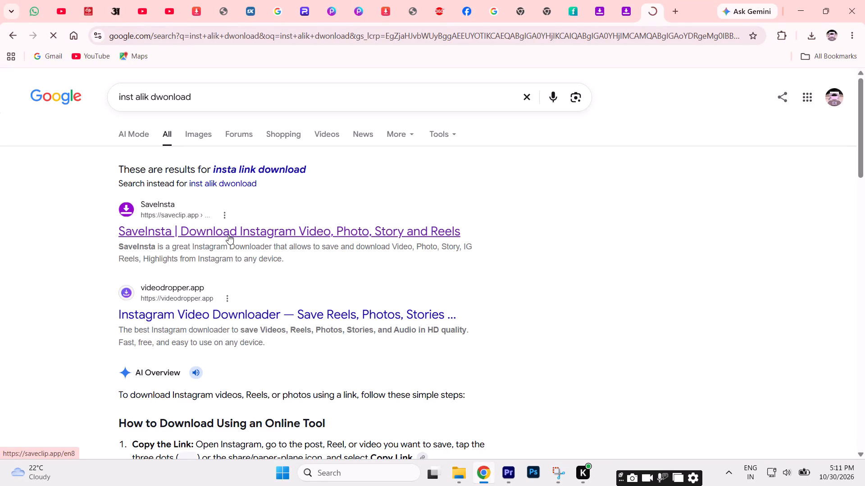
Download the video from the copied link with the SaveInsta downloader on saveclip.app and show the downloaded file in its folder.
left_click(238, 236)
key("ctrl+v")
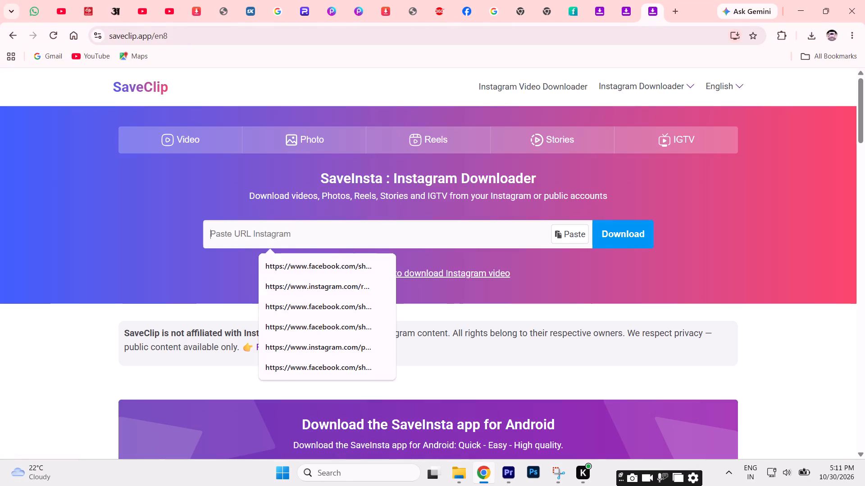
left_click(613, 238)
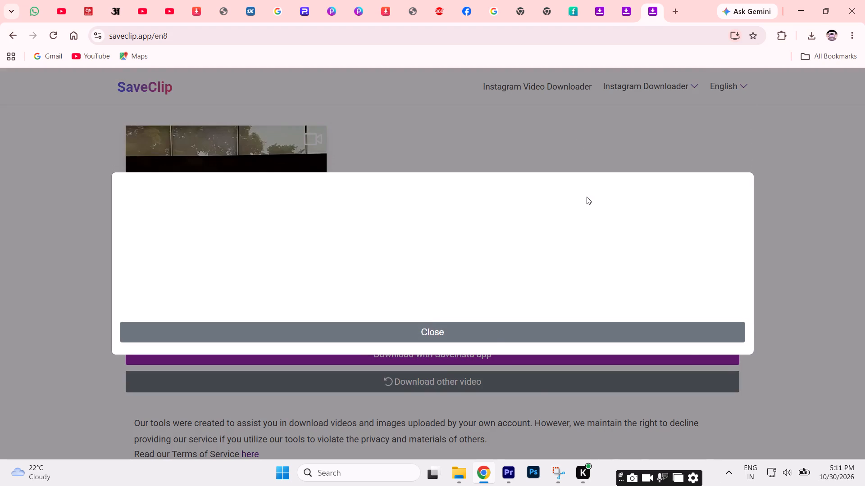
left_click(494, 336)
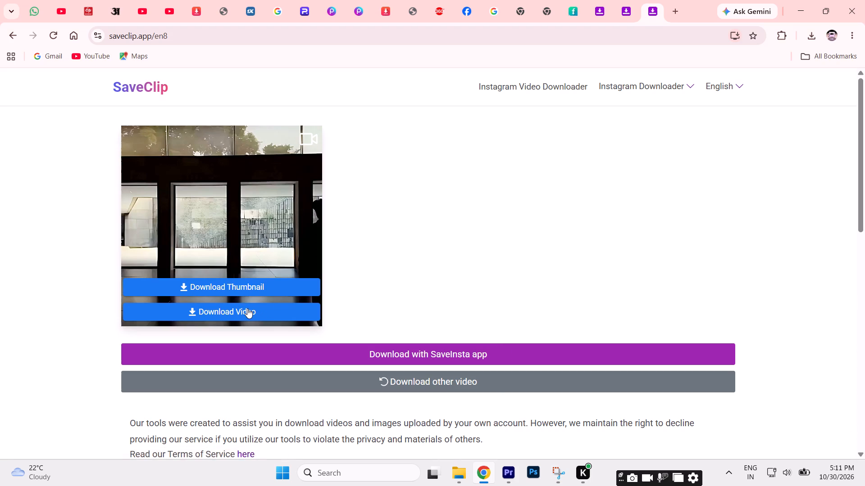
left_click(247, 308)
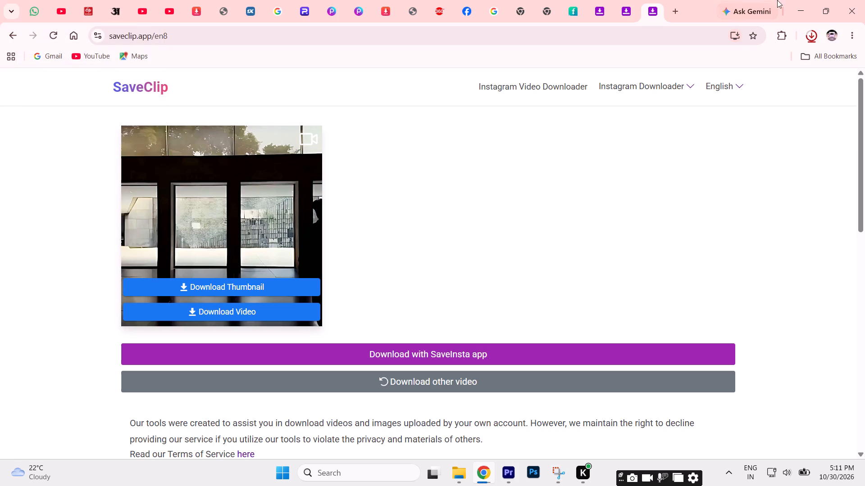
left_click(783, 61)
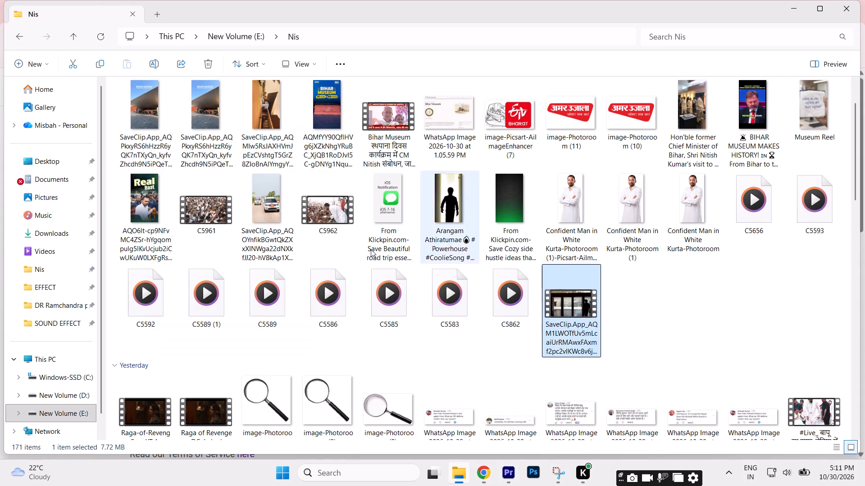
Add the SaveClip.App_AQM1 museum video from the Nis folder to Sequence 01, parked in empty space on V1 at about 00;05;08.
left_click_drag(585, 296, 506, 463)
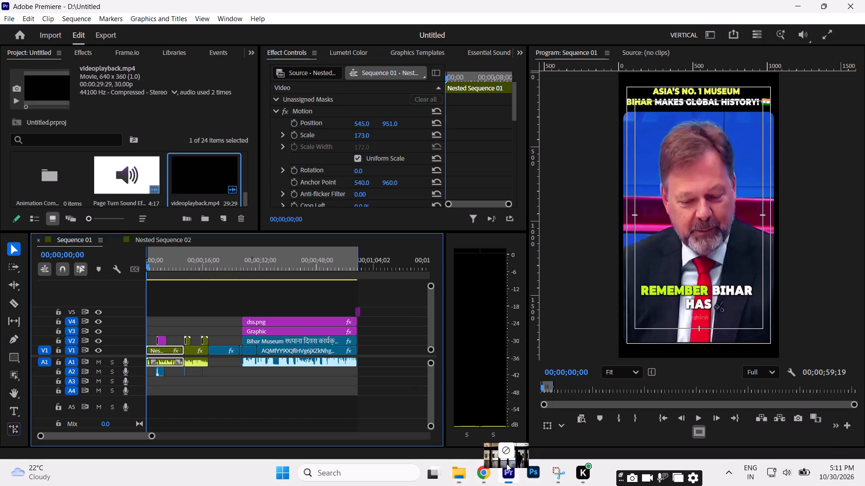
left_click_drag(506, 463, 392, 344)
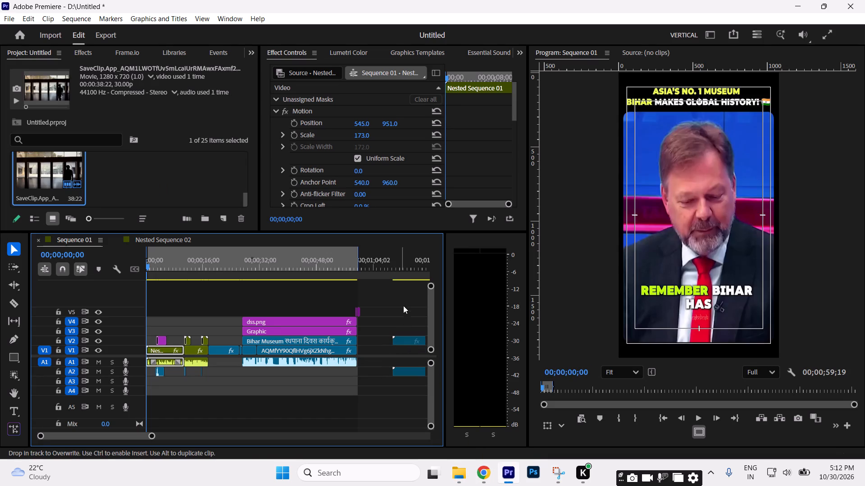
left_click(404, 272)
left_click_drag(150, 435, 227, 427)
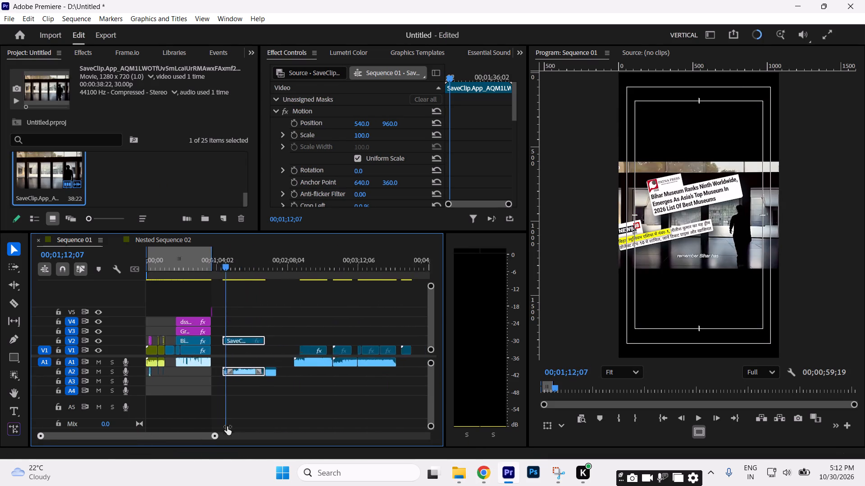
left_click_drag(227, 427, 260, 424)
left_click_drag(200, 340, 342, 360)
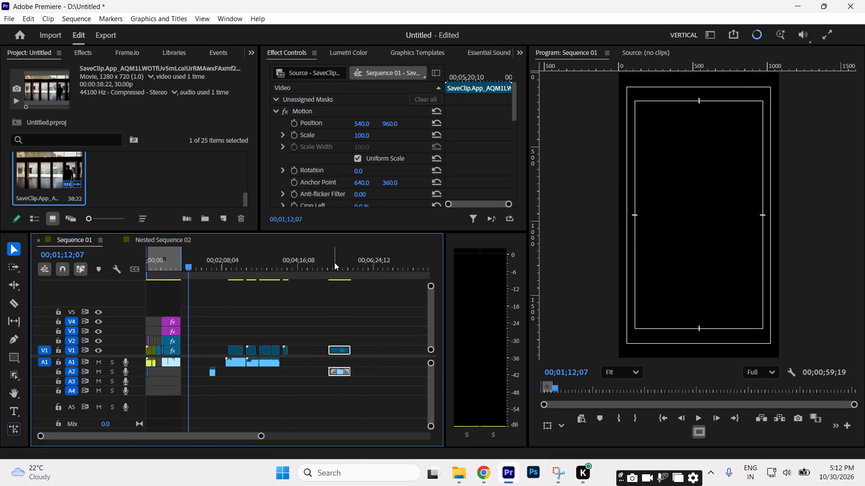
Play through the added museum video and split it at 00;05;22;07.
left_click(334, 262)
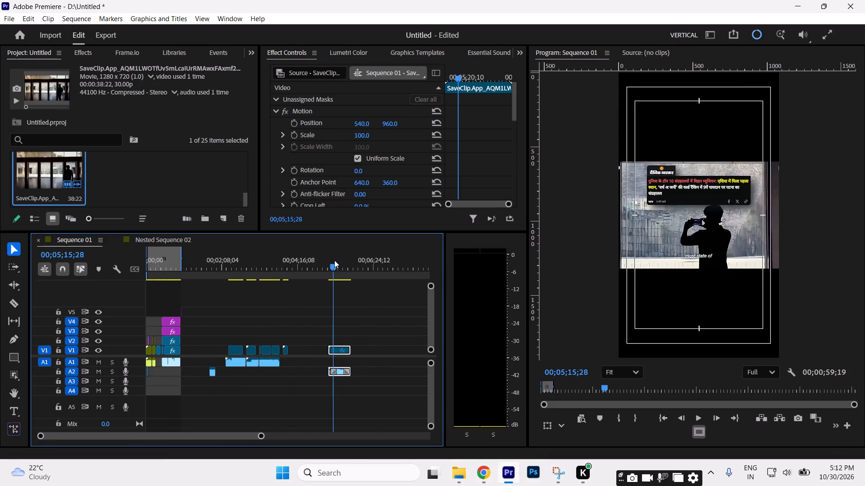
key("space")
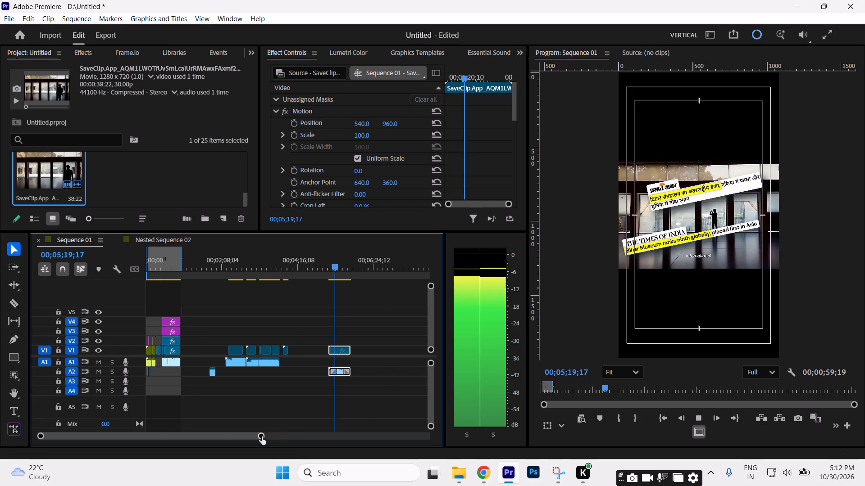
left_click_drag(262, 436, 140, 434)
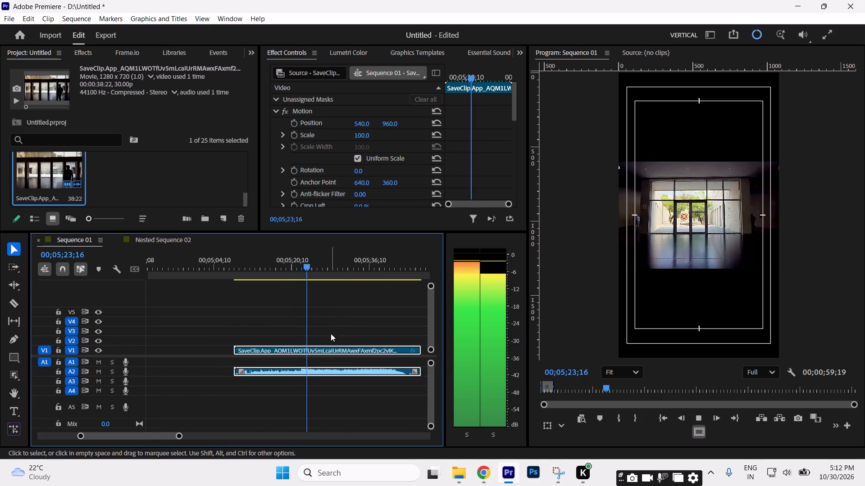
left_click(327, 306)
left_click_drag(178, 434, 147, 439)
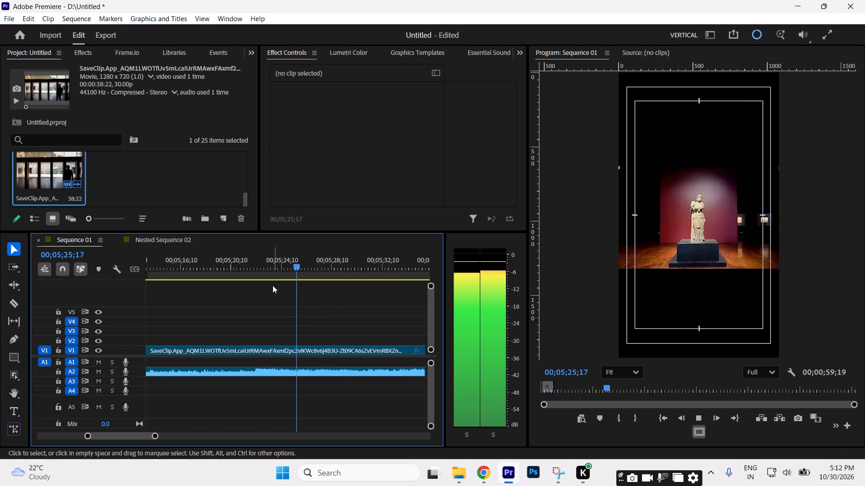
left_click_drag(264, 265, 256, 267)
key("c")
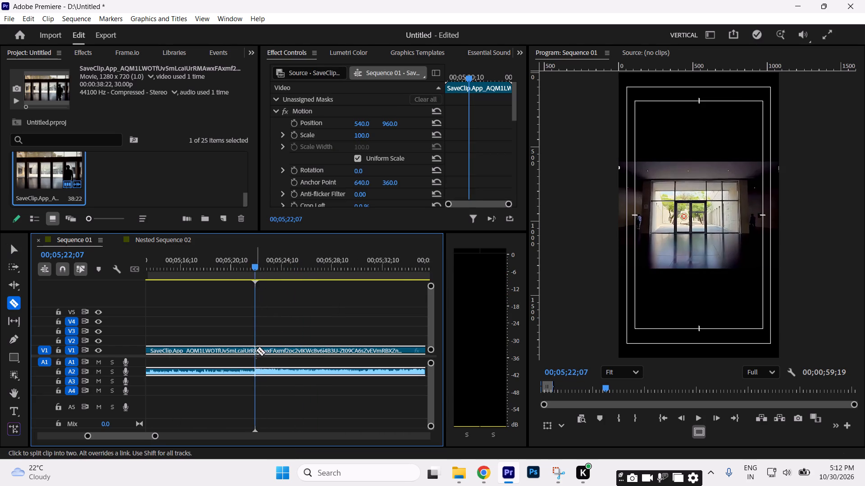
left_click(256, 350)
key("v")
Split the museum video again at 00;05;33;02 and cut the section between the two splits to the clipboard.
key("space")
left_click_drag(276, 261, 283, 262)
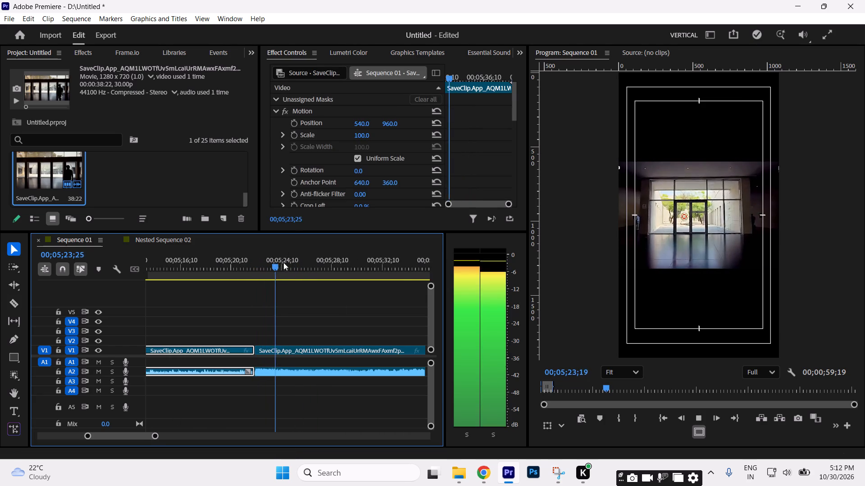
left_click_drag(283, 262, 383, 288)
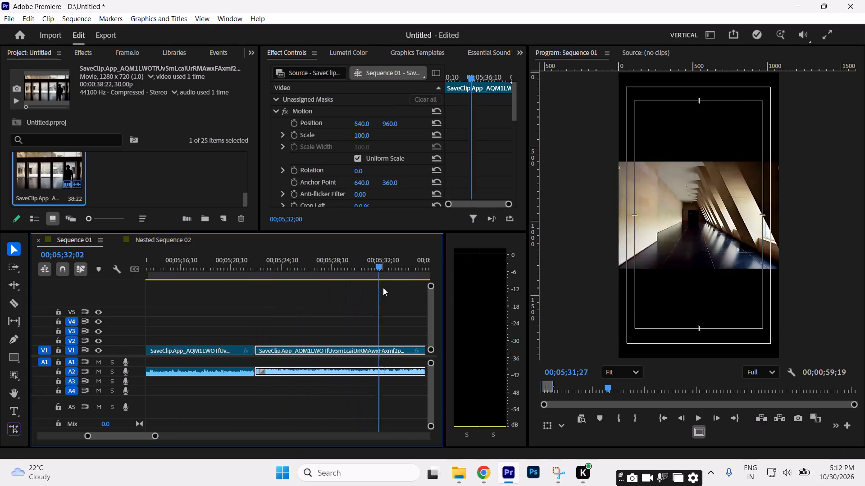
left_click_drag(383, 288, 392, 292)
key("c")
left_click(390, 349)
key("v")
left_click_drag(352, 330, 323, 357)
key("ctrl+x")
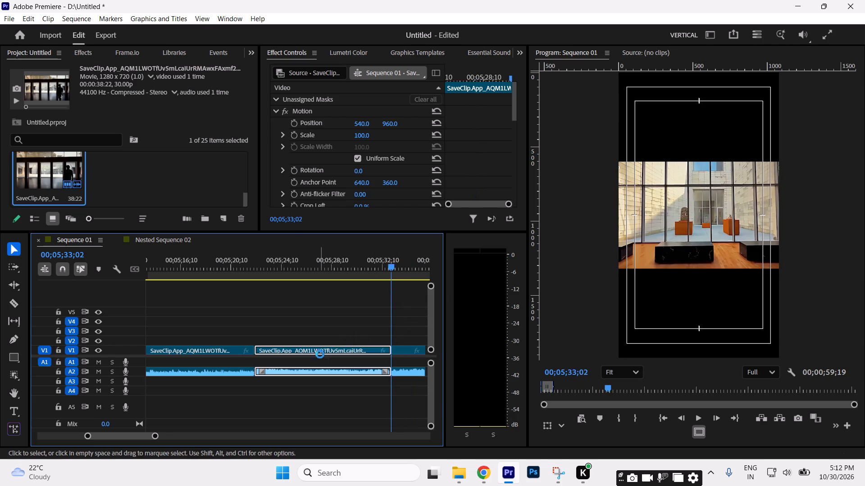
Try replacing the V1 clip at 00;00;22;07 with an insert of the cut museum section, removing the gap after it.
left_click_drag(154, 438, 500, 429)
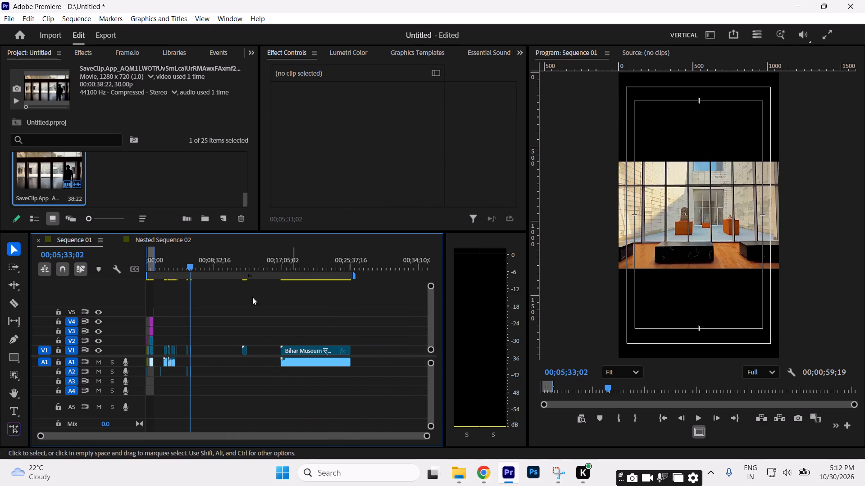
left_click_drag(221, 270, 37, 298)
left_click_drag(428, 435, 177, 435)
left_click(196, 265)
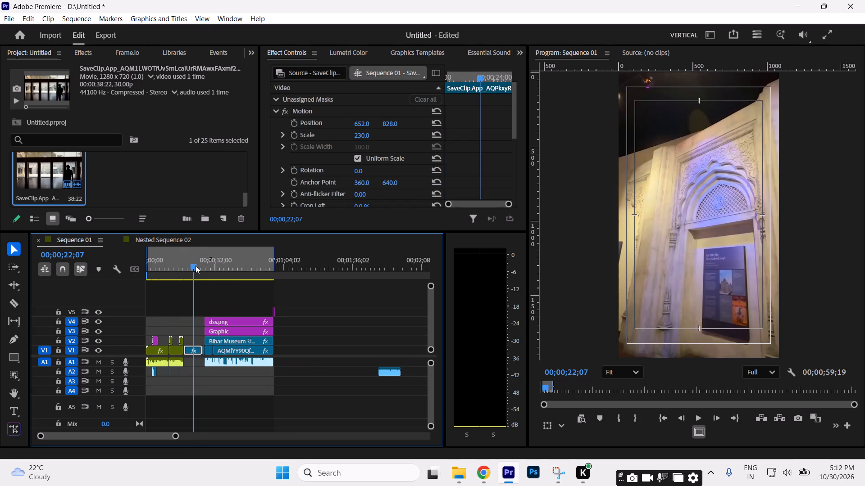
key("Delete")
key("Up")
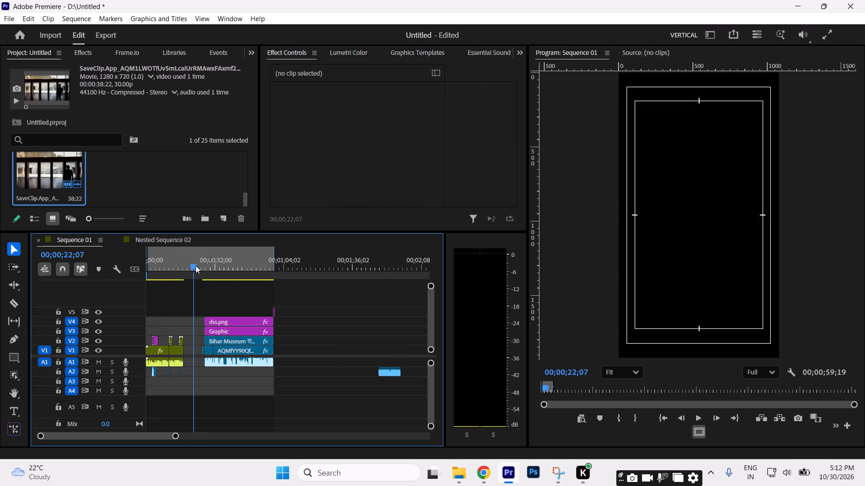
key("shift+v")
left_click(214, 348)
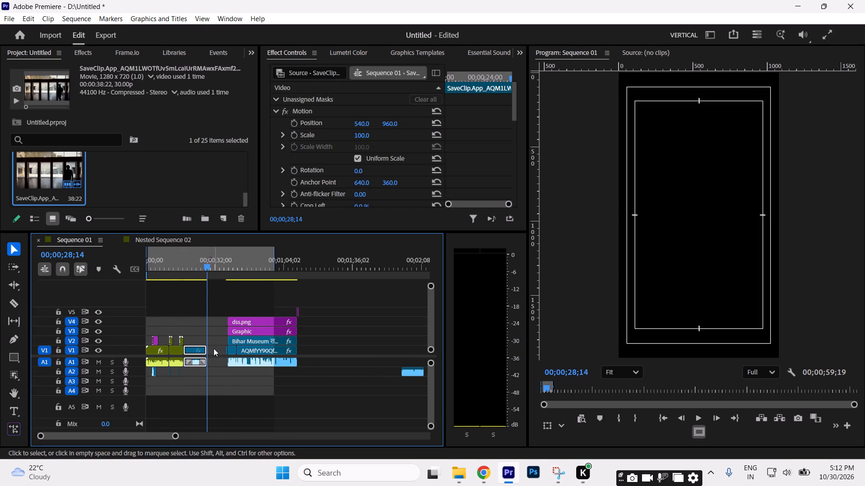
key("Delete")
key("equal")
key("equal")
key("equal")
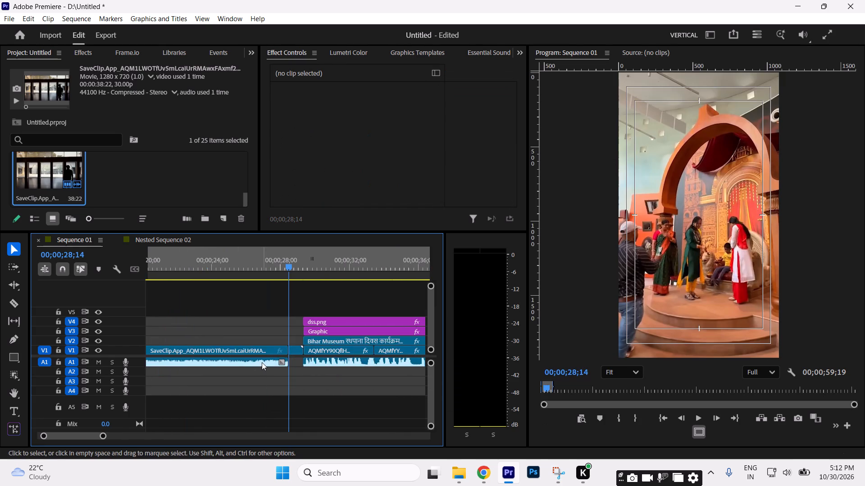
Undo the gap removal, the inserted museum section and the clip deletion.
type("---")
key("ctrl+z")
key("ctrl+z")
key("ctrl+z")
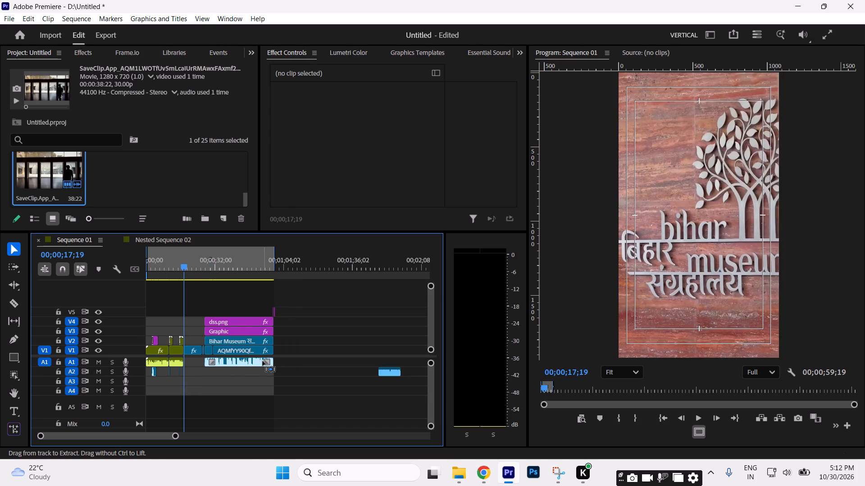
Move the V1 footage following the second nested sequence to the empty space after the end of the edit.
left_click_drag(196, 337, 202, 349)
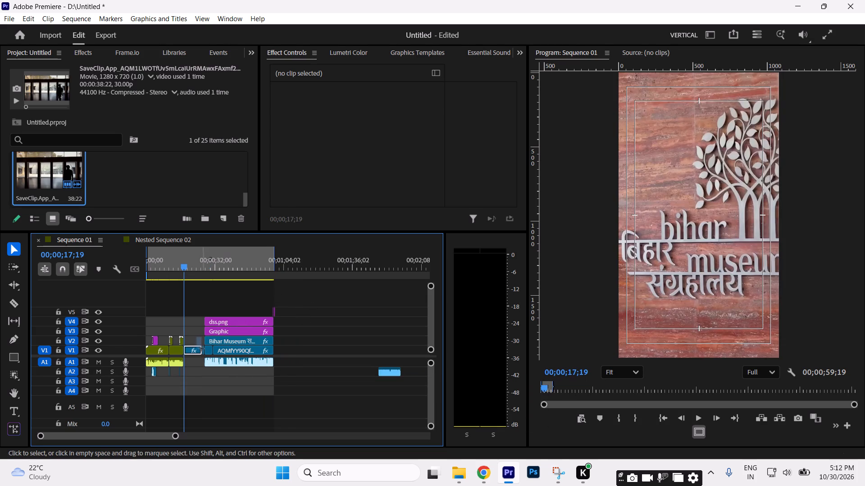
left_click_drag(202, 349, 203, 351)
left_click_drag(191, 350, 334, 354)
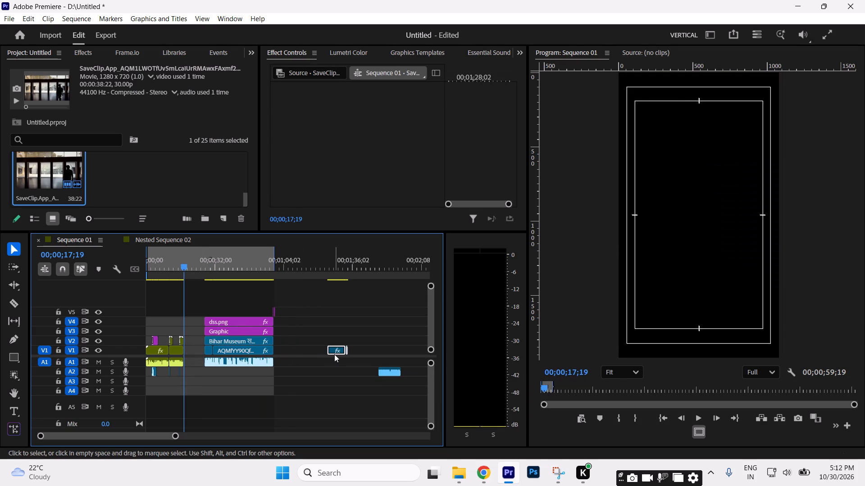
Insert the cut museum section at 00;00;17;19 and ripple-delete the gap left after it.
key("Up")
key("Down")
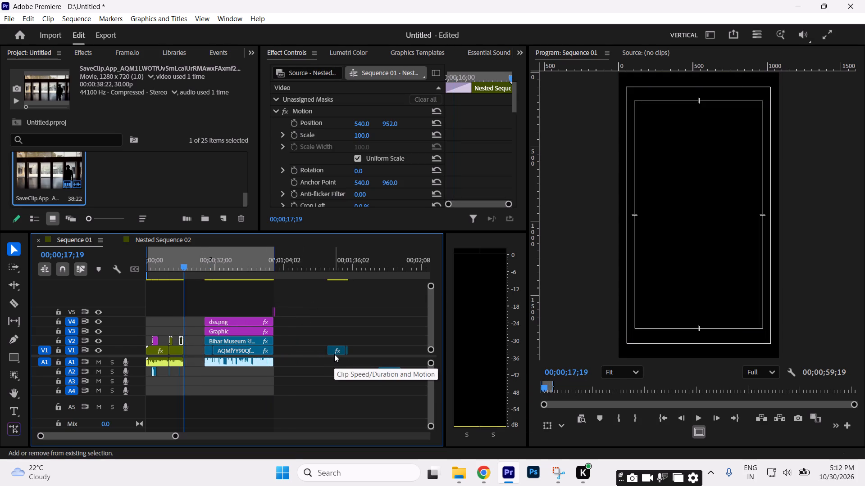
key("shift+v")
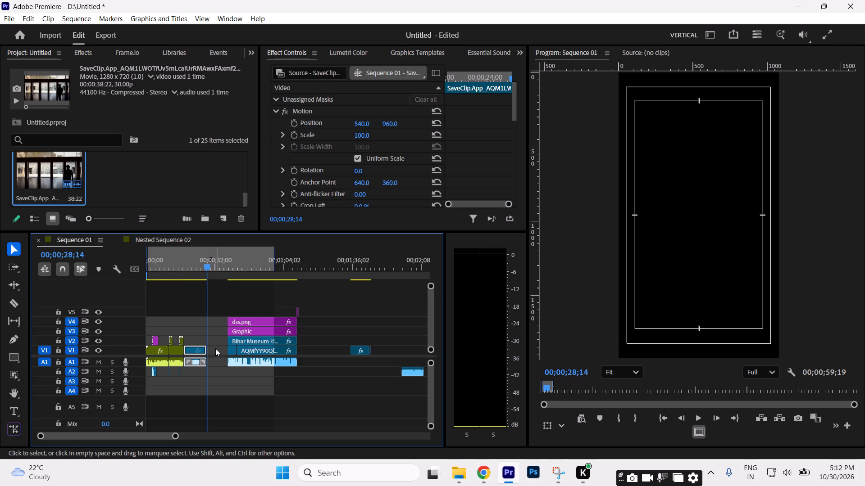
left_click(215, 348)
key("Delete")
Set the sequence Out point at the end of the dss.png clip, 00;01;00;27.
left_click(268, 265)
key("Down")
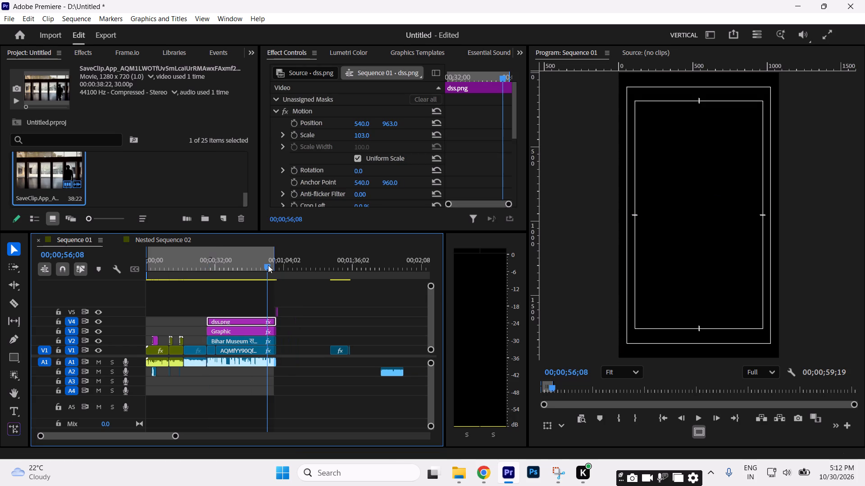
type("====")
type("o-")
key("minus")
key("minus")
key("minus")
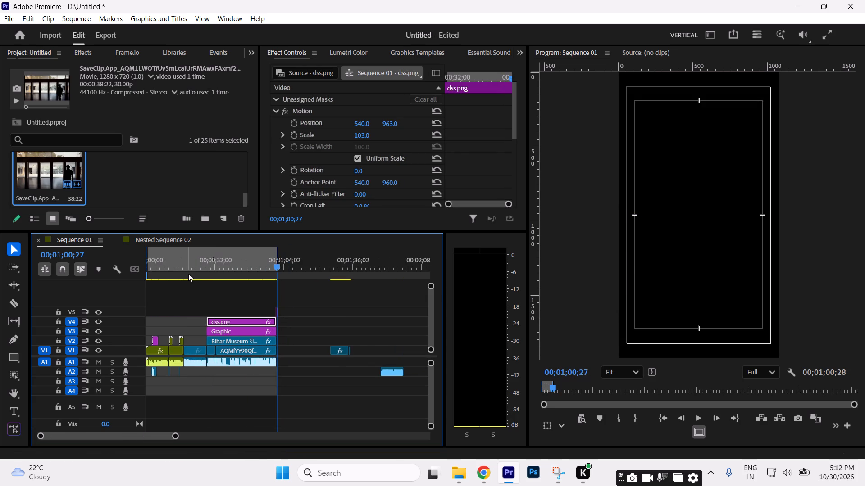
Play and scrub through the inserted museum section to examine its shots and the change to the speech footage.
left_click(191, 271)
type("==")
key("Up")
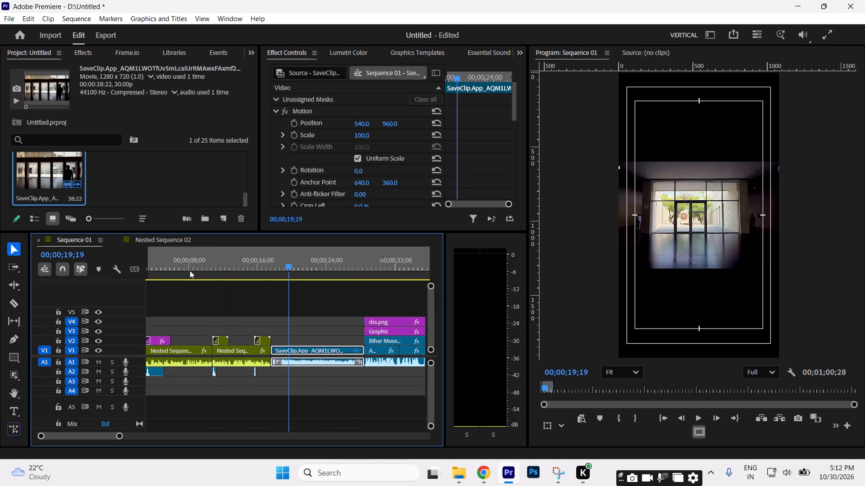
key("space")
left_click_drag(118, 434, 95, 436)
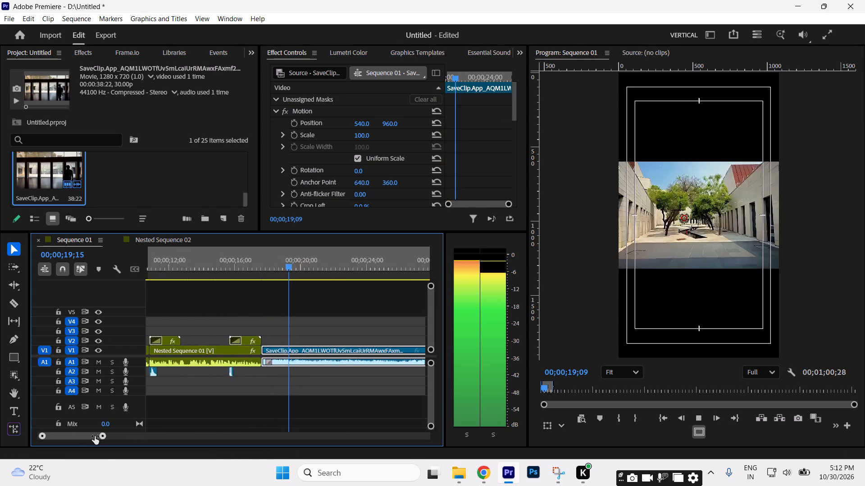
left_click_drag(95, 436, 84, 436)
key("space")
left_click(359, 312)
type("--")
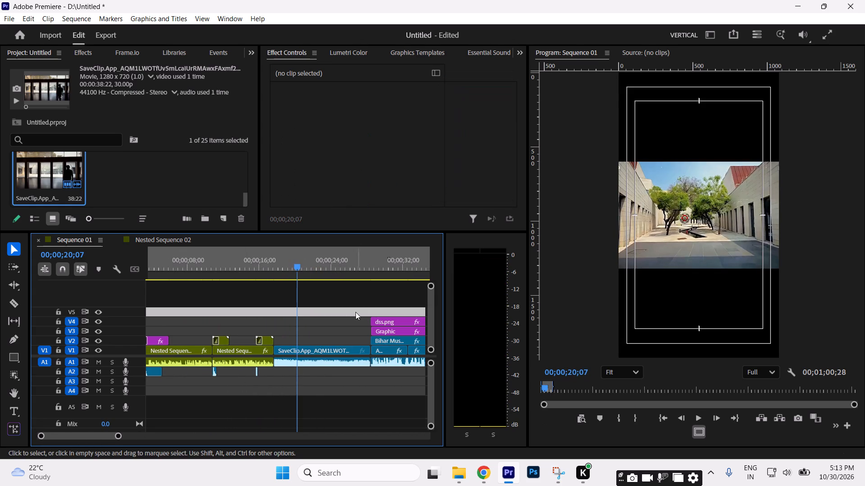
left_click_drag(300, 267, 337, 277)
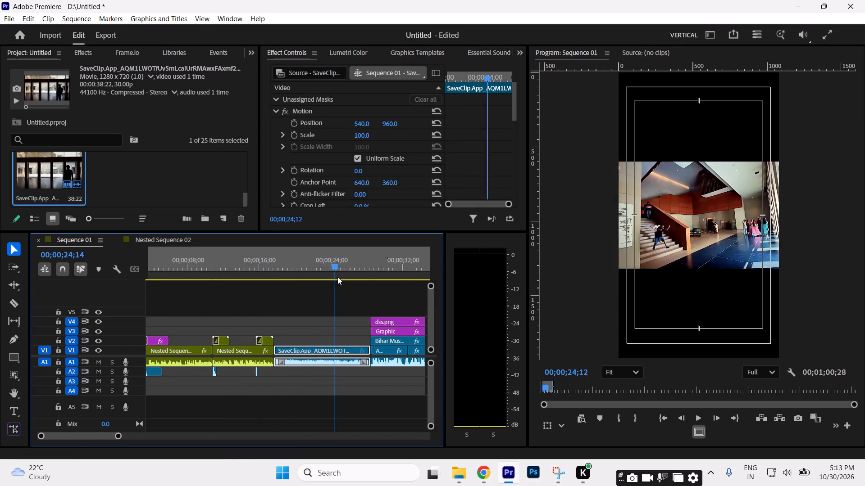
left_click_drag(337, 277, 296, 283)
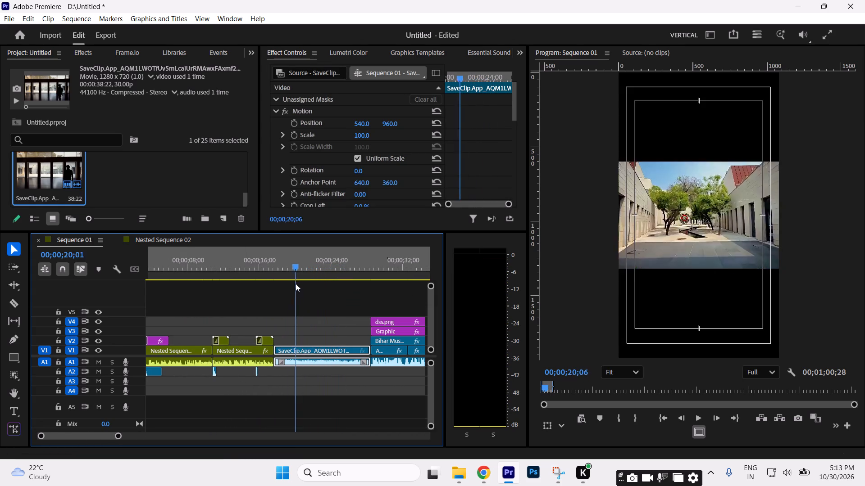
left_click_drag(296, 283, 347, 302)
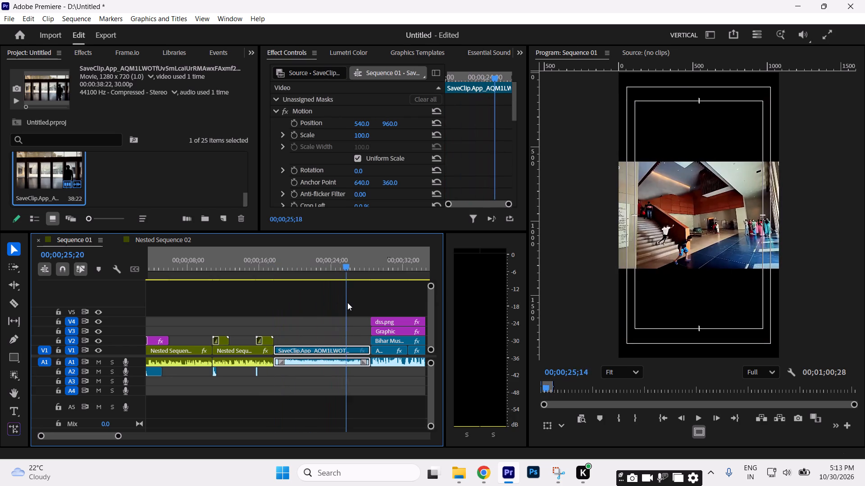
left_click_drag(347, 302, 381, 306)
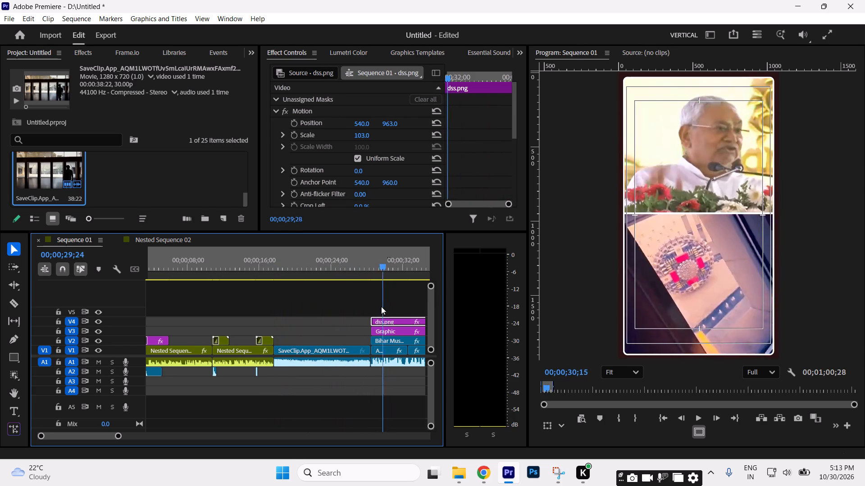
left_click_drag(381, 306, 355, 301)
Set the inserted museum clip's Scale to 270 so it fills the vertical frame, and play it to check.
left_click(313, 261)
key("space")
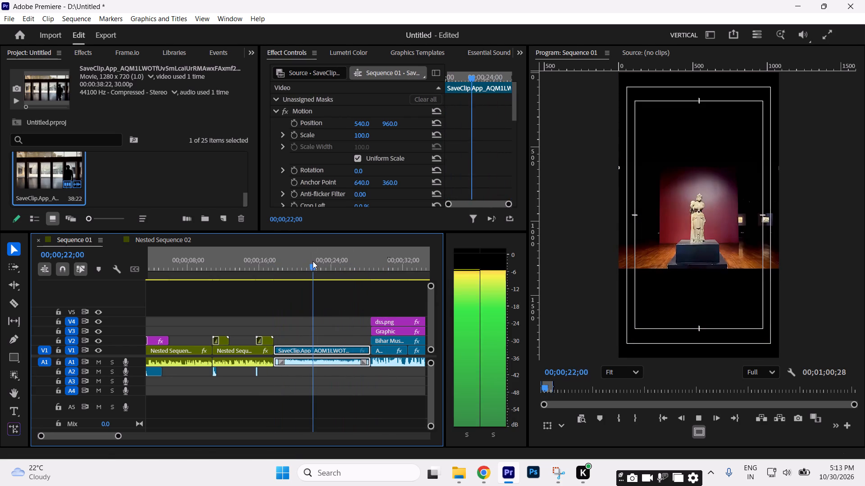
key("space")
left_click_drag(366, 135, 388, 134)
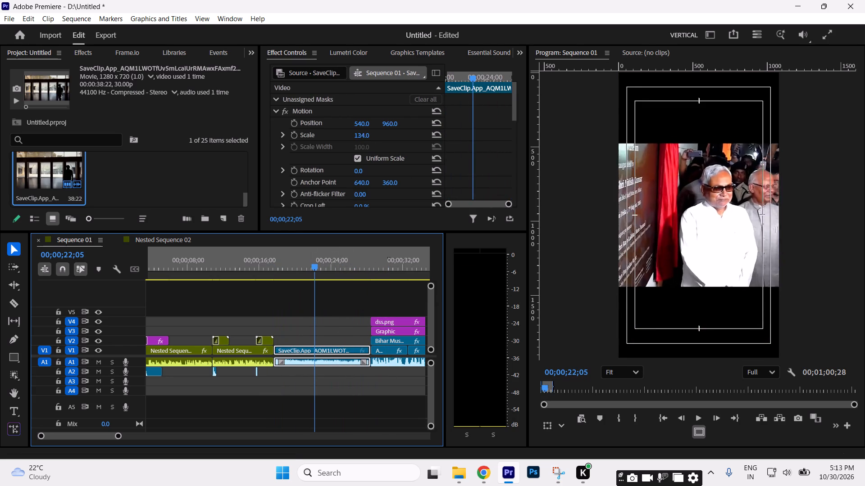
left_click_drag(388, 134, 460, 148)
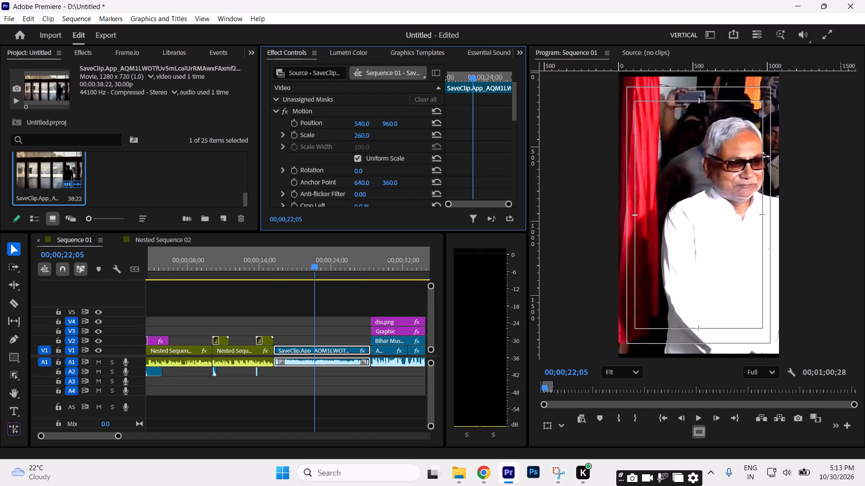
left_click_drag(460, 148, 465, 148)
key("space")
key("space")
key("space")
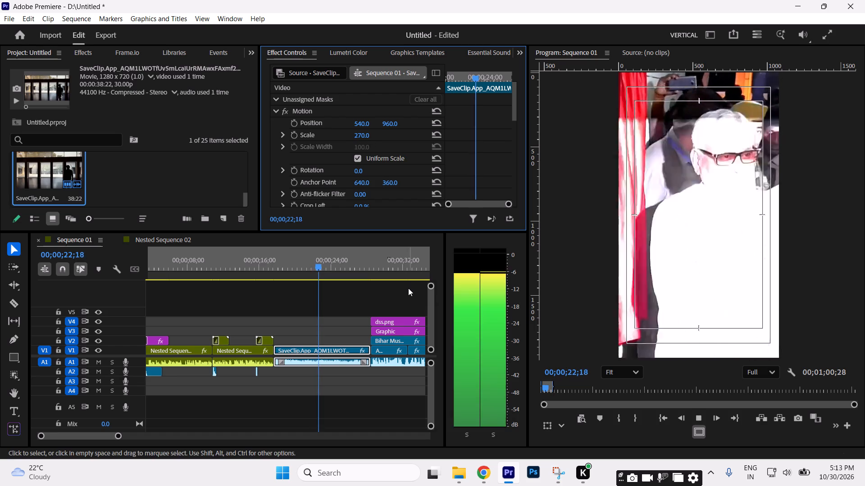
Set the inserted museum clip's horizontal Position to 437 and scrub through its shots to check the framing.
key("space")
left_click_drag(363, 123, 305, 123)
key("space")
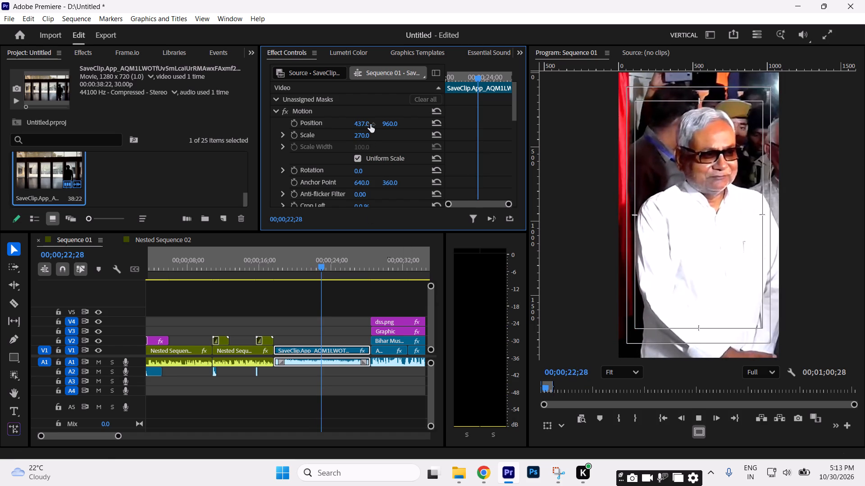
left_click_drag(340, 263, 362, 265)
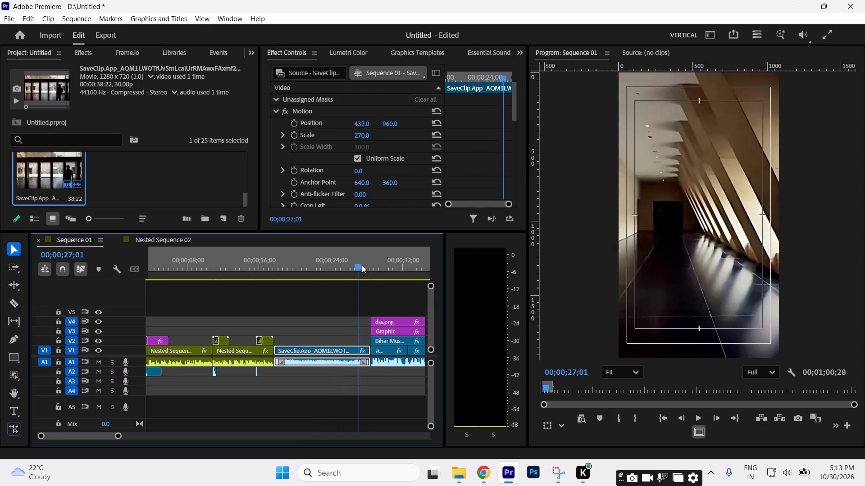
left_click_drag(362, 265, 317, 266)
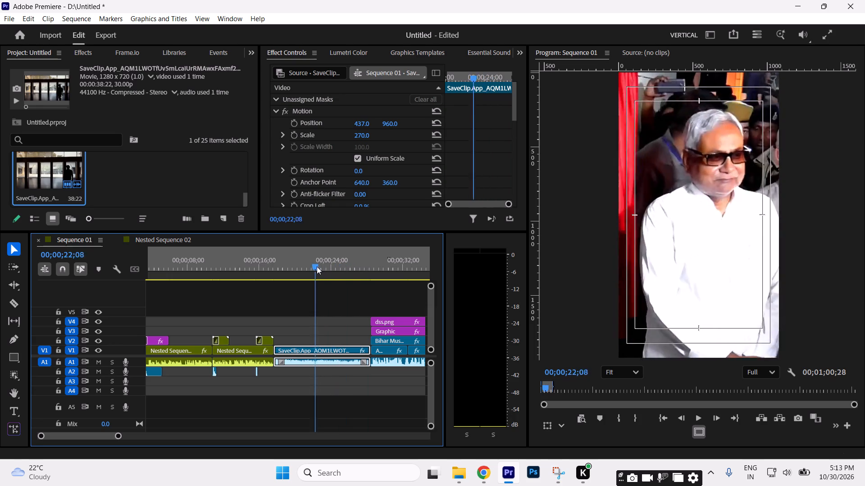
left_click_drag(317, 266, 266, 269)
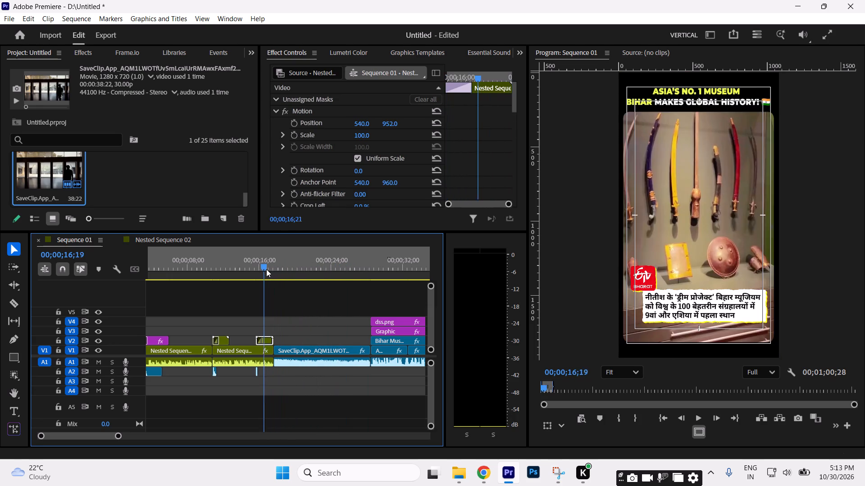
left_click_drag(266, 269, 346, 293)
Unlink the inserted museum clip's video from its audio and delete only the video from V1.
left_click_drag(346, 323, 333, 346)
left_click_drag(350, 336, 326, 350)
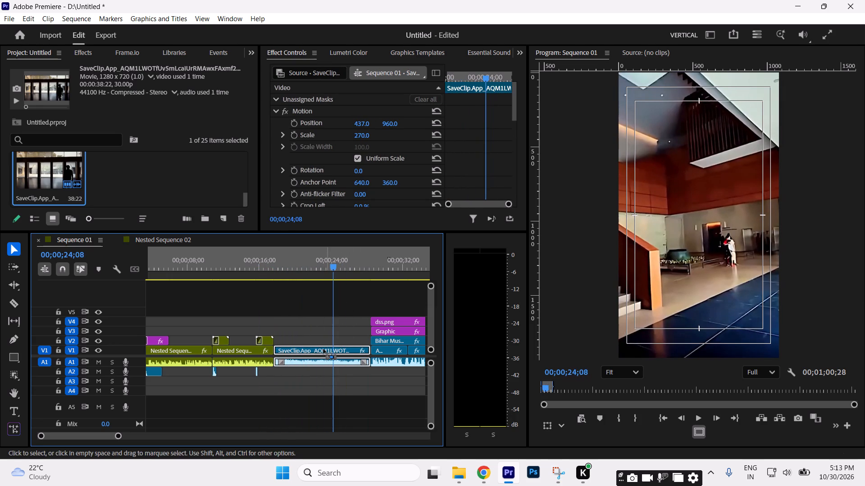
key("ctrl+l")
key("Delete")
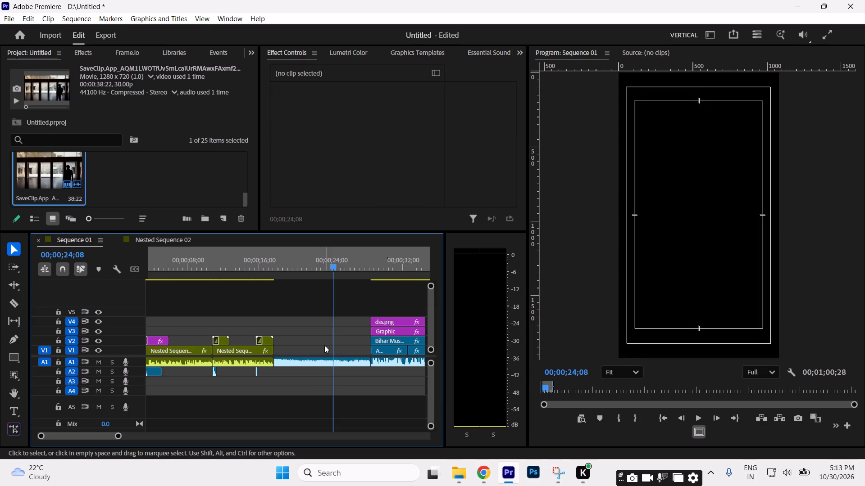
Move the museum clips parked on V1 beyond the sequence's Out point into the emptied gap, directly after the nested sequences.
key("minus")
key("minus")
key("minus")
key("equal")
left_click_drag(328, 321, 369, 348)
left_click_drag(348, 351, 199, 348)
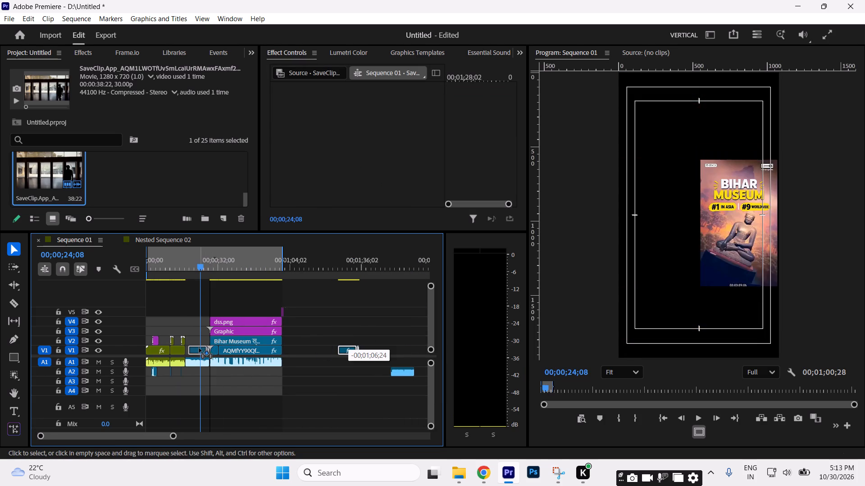
left_click_drag(199, 348, 197, 349)
Play the replacement museum footage to examine its shots and how far it reaches towards the speech section.
left_click(199, 275)
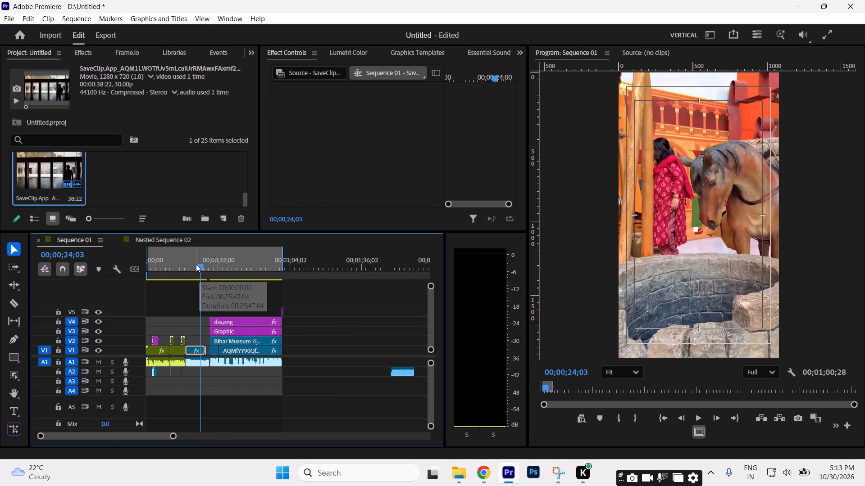
left_click(196, 264)
type("==")
key("equal")
key("minus")
key("equal")
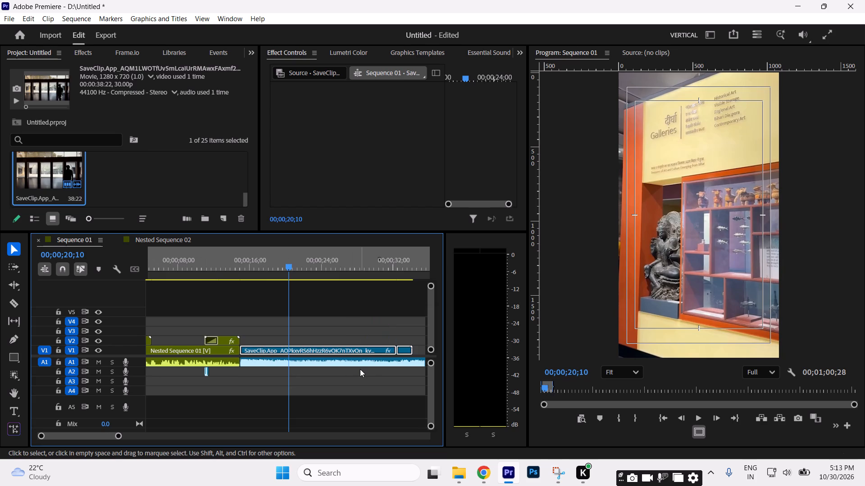
key("space")
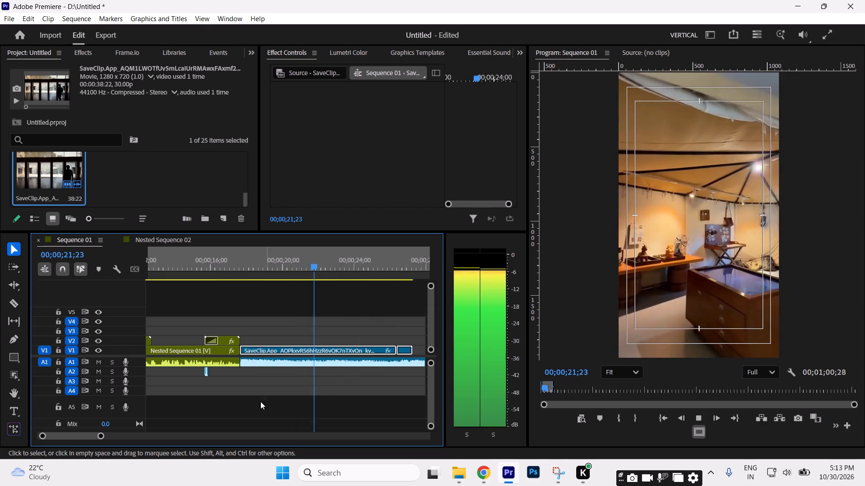
left_click(97, 435)
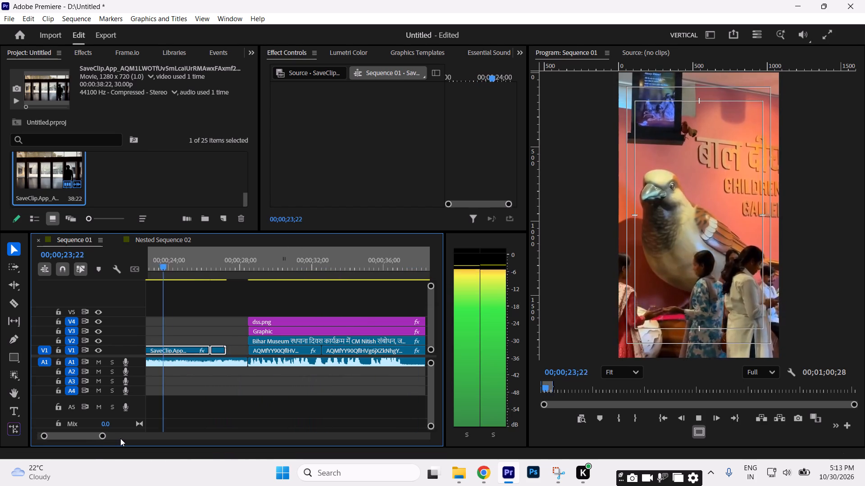
left_click_drag(102, 436, 122, 439)
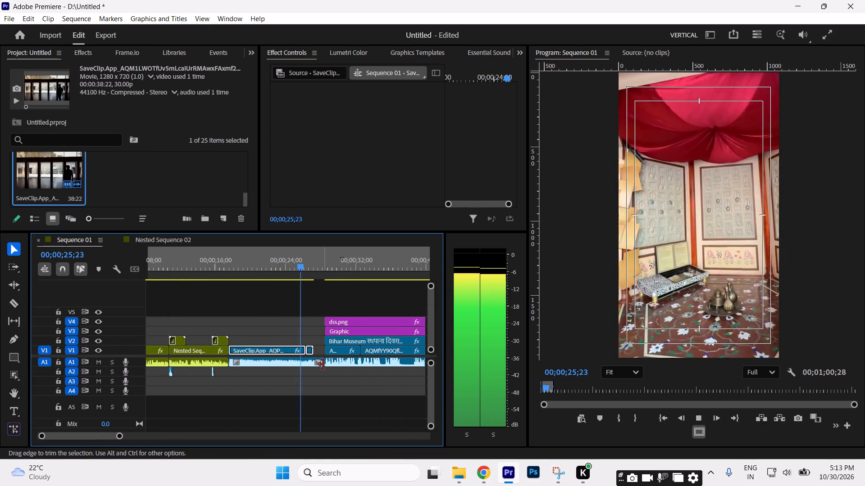
Move the unlinked museum audio from A1 down to A2, beneath the replacement footage.
left_click_drag(293, 364, 293, 375)
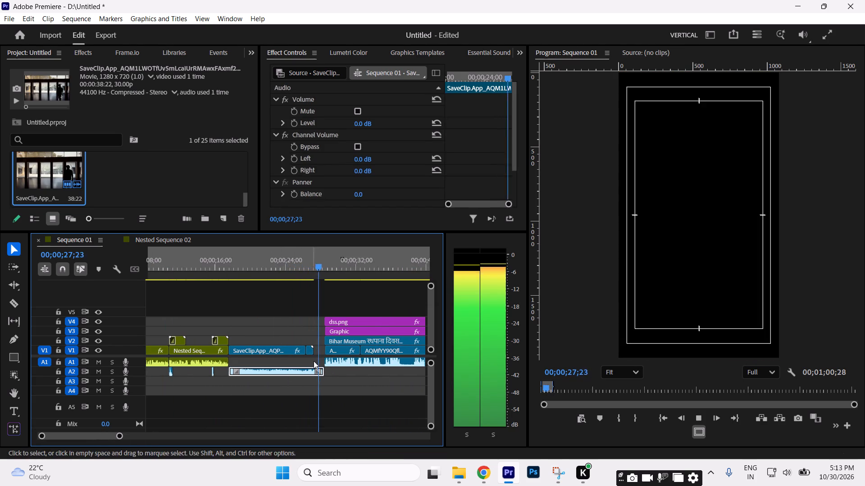
key("space")
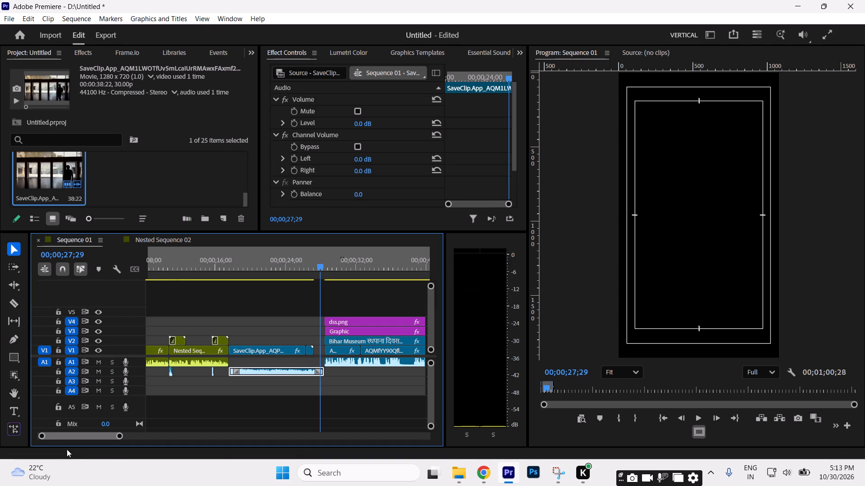
Ripple-delete the V1 gap between the replacement museum footage and the speech section.
left_click(123, 433)
left_click_drag(124, 436, 232, 436)
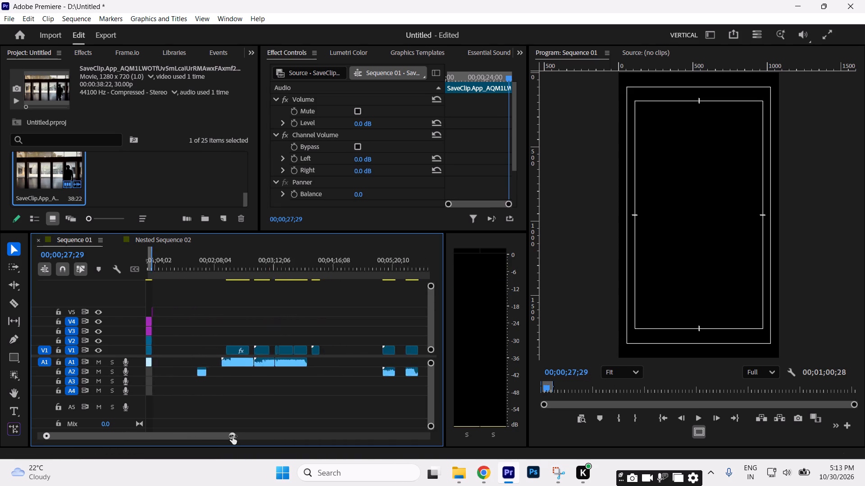
left_click_drag(232, 436, 187, 432)
left_click_drag(141, 437, 59, 443)
left_click_drag(182, 436, 100, 438)
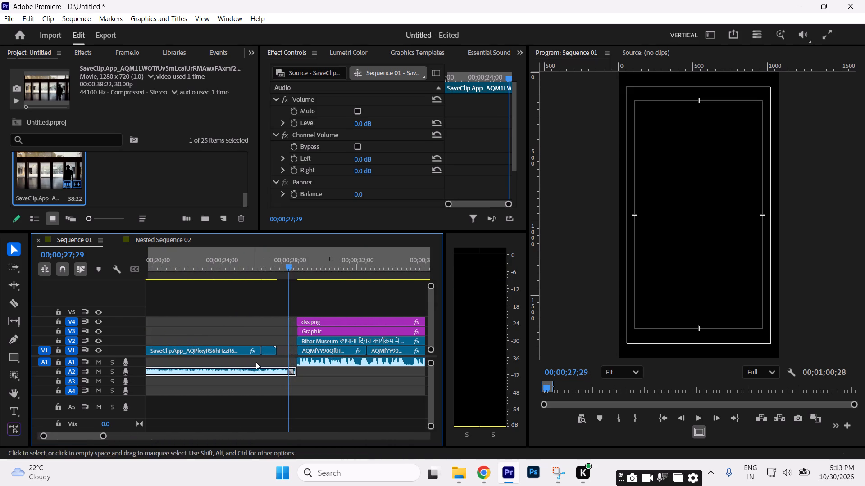
left_click(285, 350)
key("Delete")
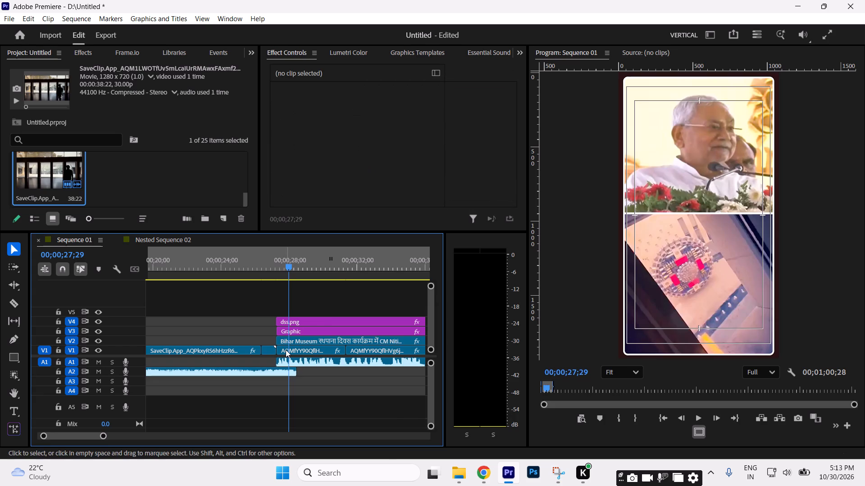
Shift the museum audio on A2 slightly earlier so it overlaps the end of the nested sequence and the start of the speech.
key("minus")
left_click(245, 369)
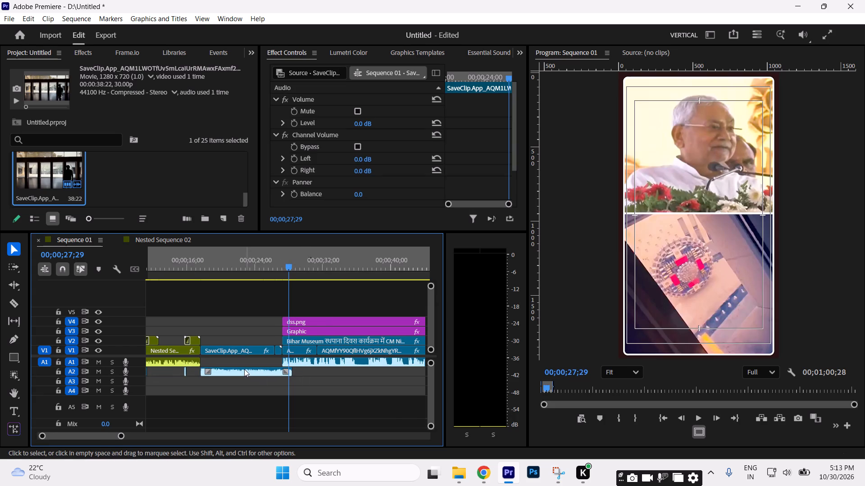
left_click(206, 265)
key("equal")
key("equal")
left_click_drag(340, 370, 336, 370)
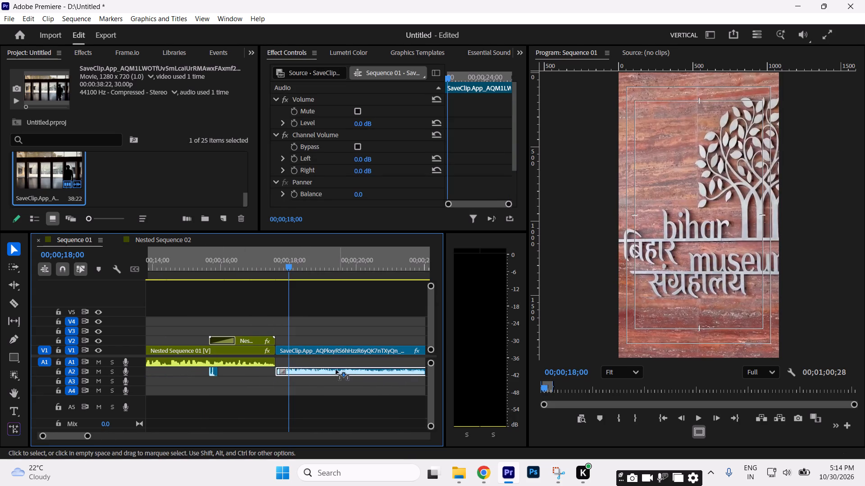
left_click_drag(336, 370, 332, 371)
key("minus")
key("minus")
key("equal")
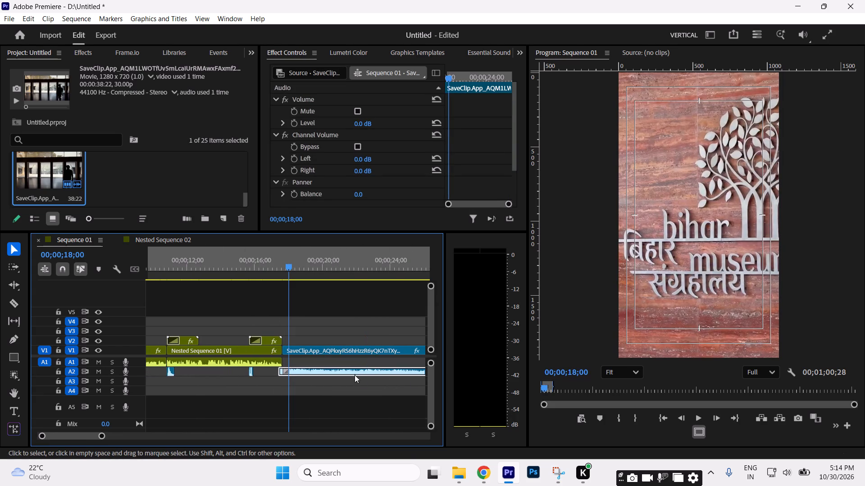
left_click_drag(348, 372, 343, 372)
type("--")
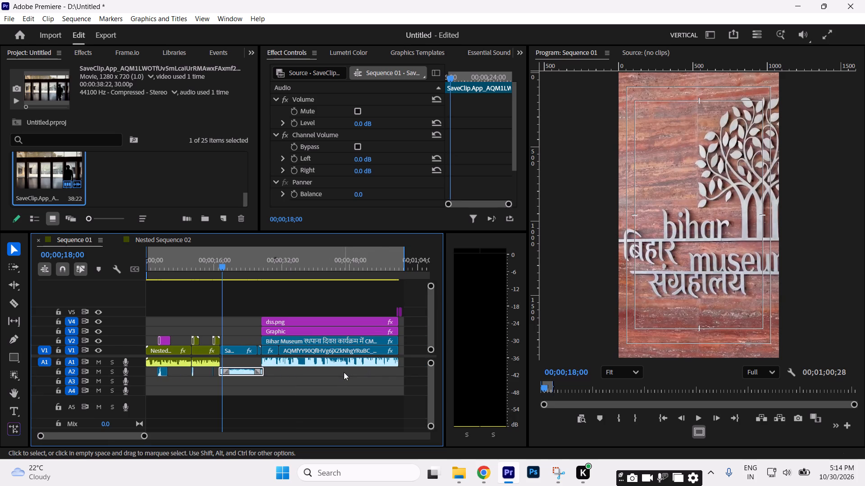
Enlarge the audio tracks and add a Level keyframe fade-in at the start of the A2 museum audio, and play it to check.
key("space")
left_click_drag(144, 438, 106, 437)
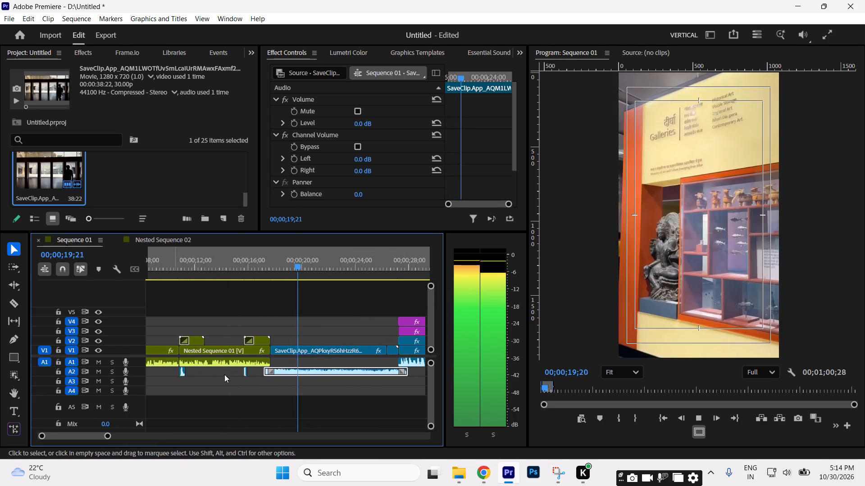
left_click_drag(432, 427, 429, 423)
key("space")
left_click_drag(107, 437, 105, 437)
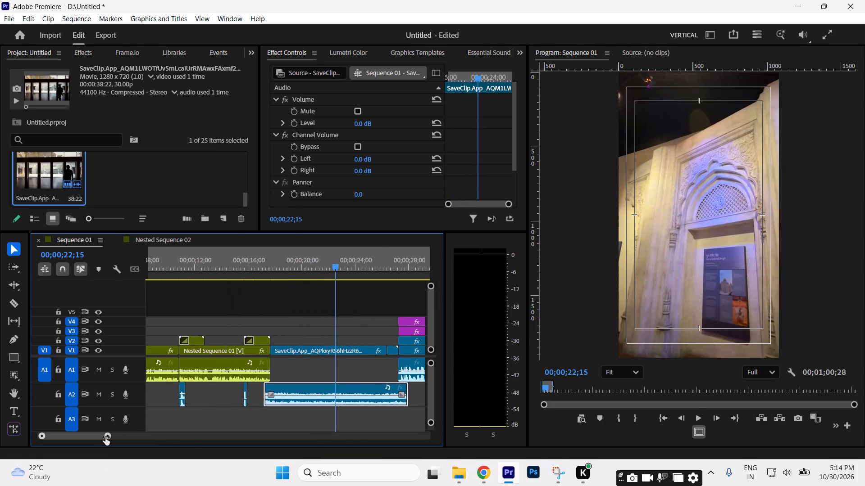
left_click_drag(105, 437, 95, 436)
left_click(18, 340)
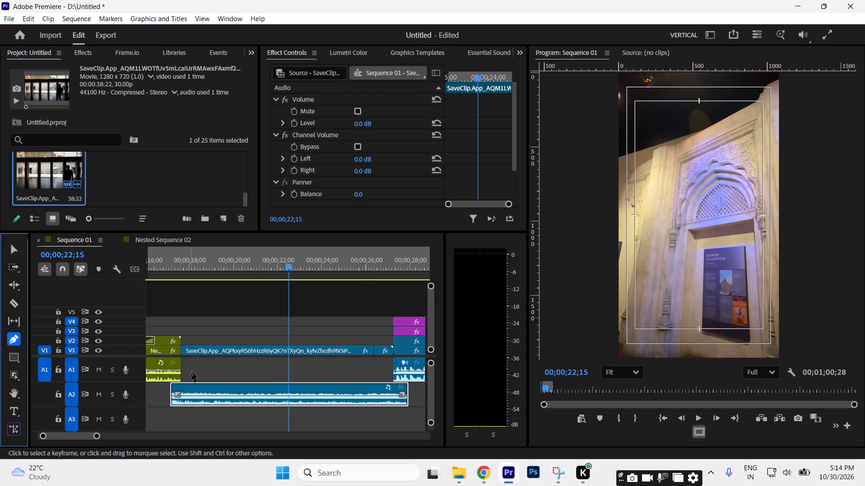
left_click(182, 396)
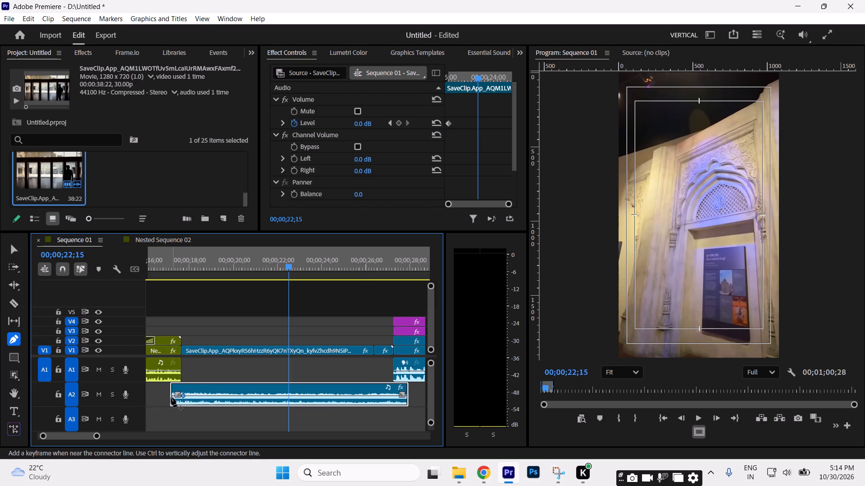
left_click_drag(171, 396, 150, 407)
left_click(176, 260)
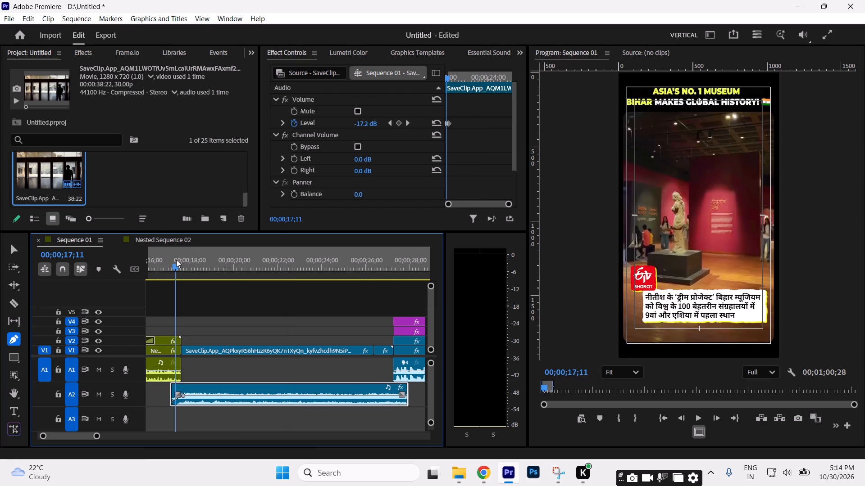
key("space")
key("space")
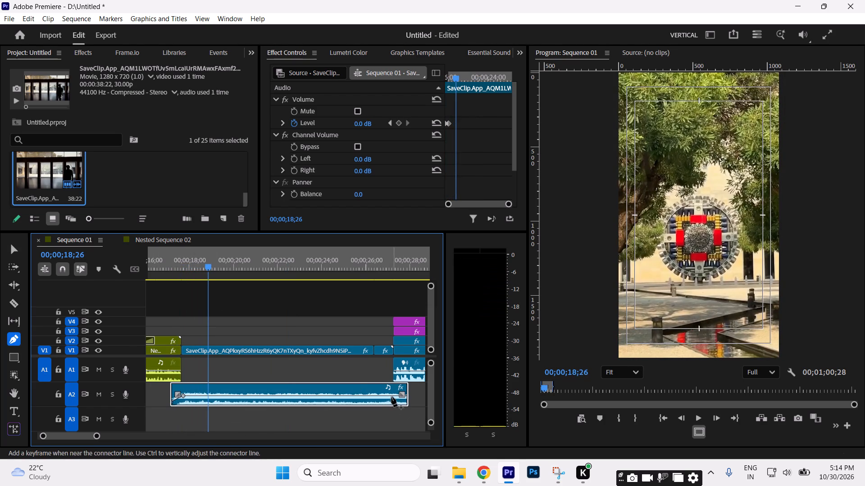
Add a Level keyframe fade-out at the end of the A2 museum audio.
left_click(391, 396)
left_click_drag(400, 396, 426, 410)
left_click_drag(397, 396, 399, 397)
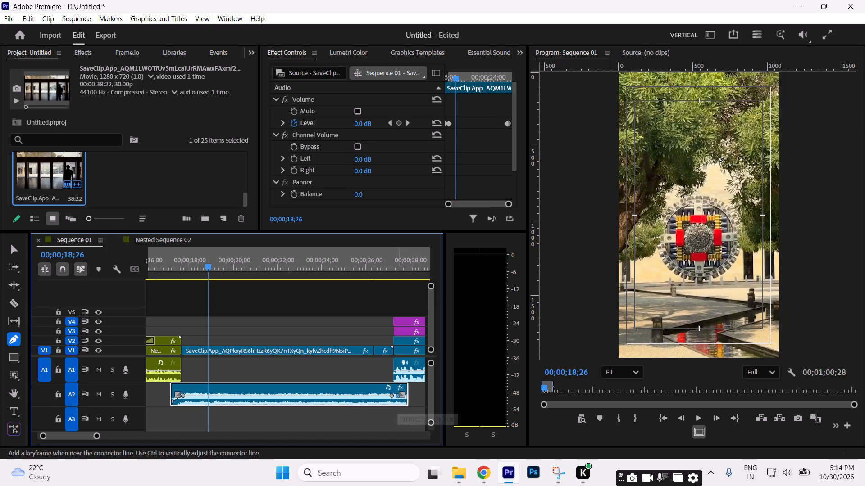
left_click_drag(399, 397, 419, 412)
Play the transitions into and out of the museum section to check the audio fades against the neighbouring clips.
key("space")
left_click(171, 268)
key("space")
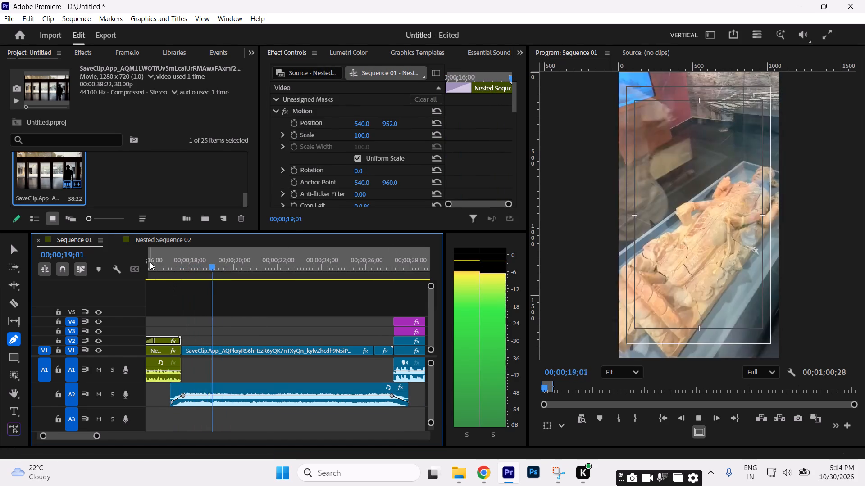
left_click(150, 262)
key("space")
left_click_drag(96, 435, 101, 435)
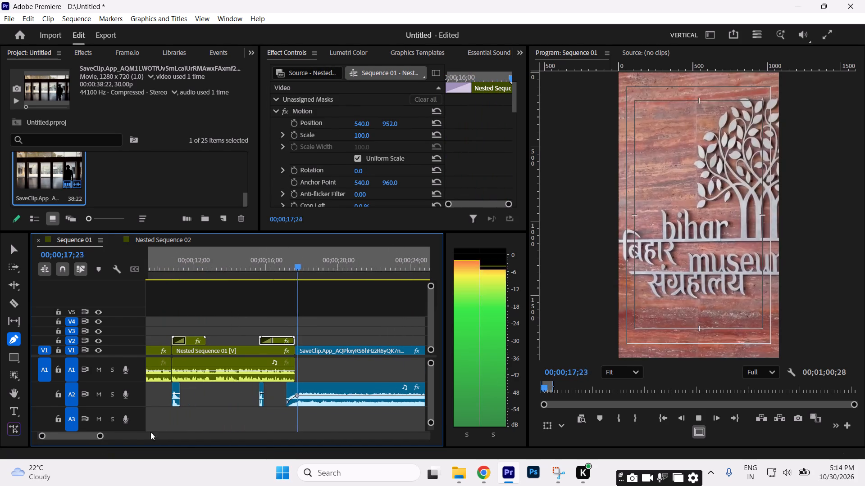
left_click_drag(101, 437, 132, 441)
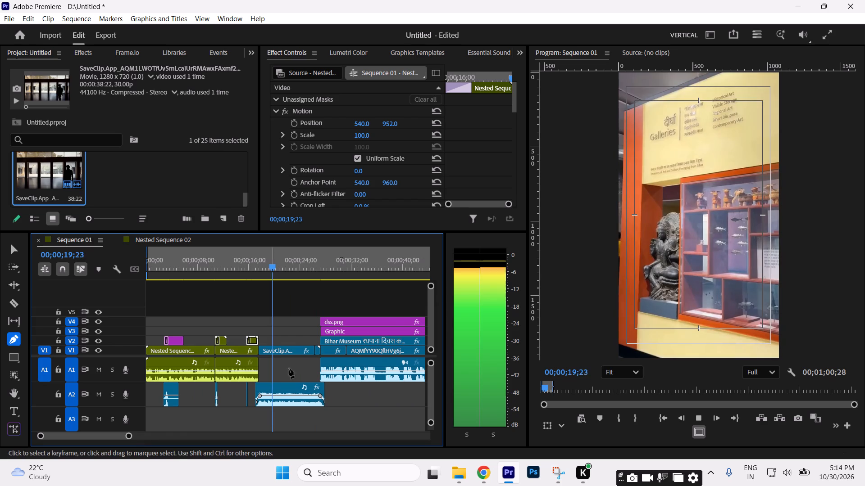
key("v")
left_click_drag(294, 260, 323, 275)
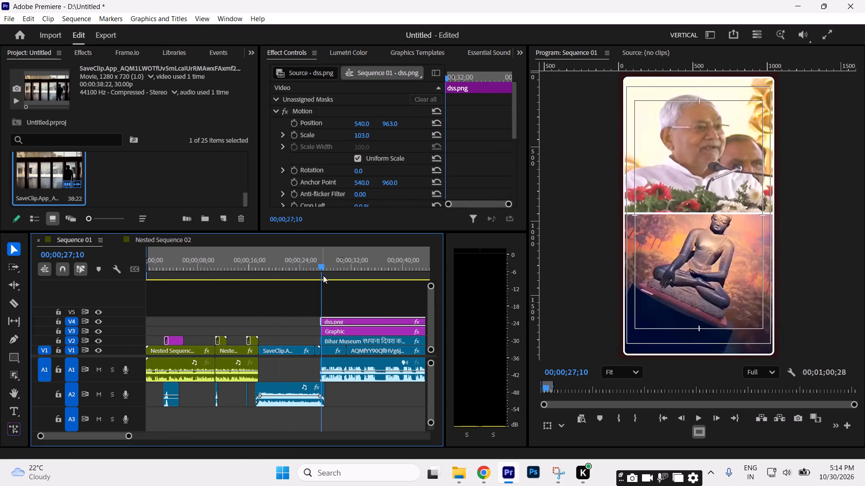
key("space")
left_click(310, 275)
key("space")
key("space")
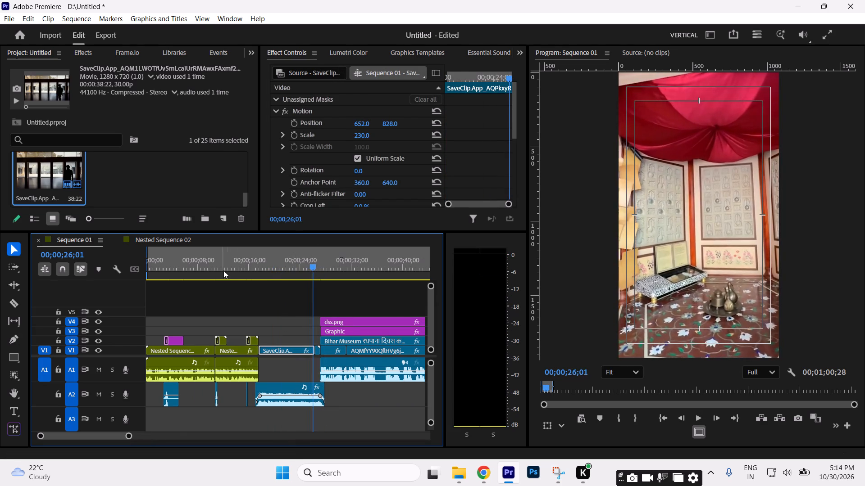
Play Sequence 01 from its start to check when the WhatsApp image overlay appears against the speech.
left_click_drag(232, 270, 47, 298)
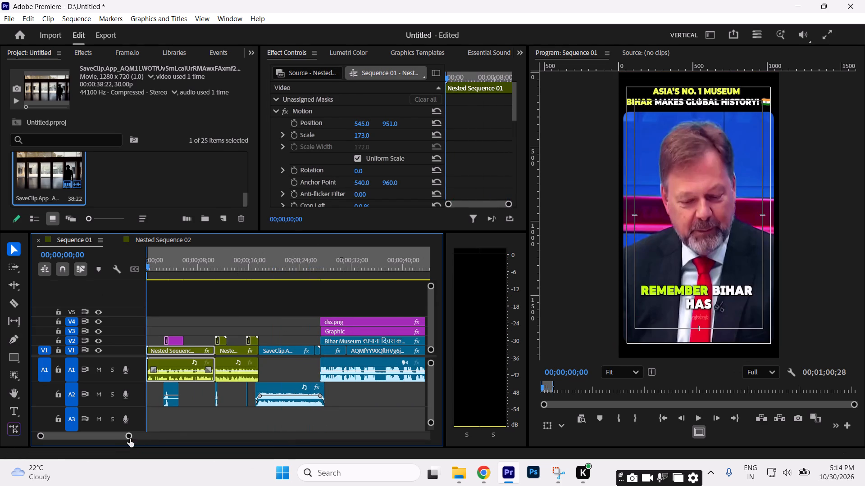
left_click_drag(127, 437, 104, 439)
key("space")
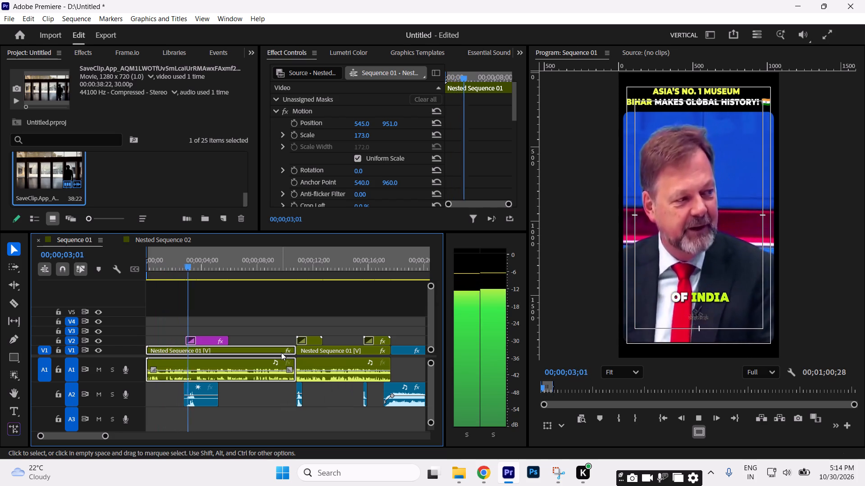
key("space")
key("space")
key("space")
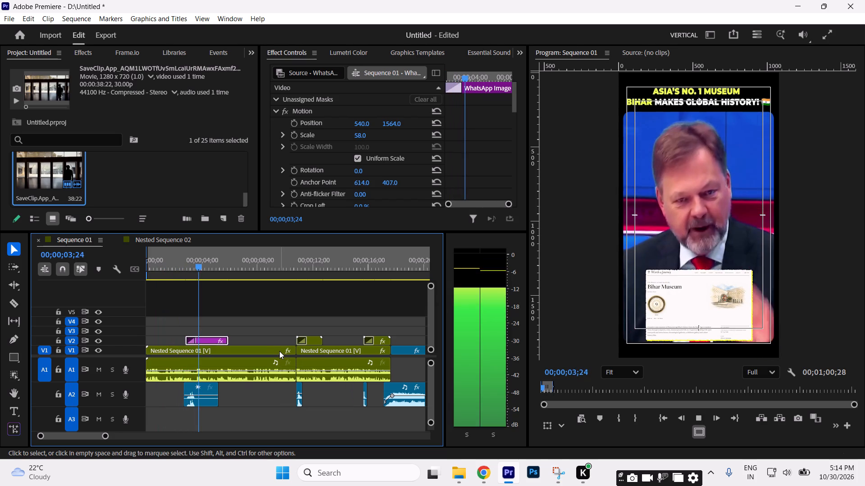
key("space")
key("space")
Move the WhatsApp image overlay on V2 about 0.8 seconds later over the first nested clip, and play it to check.
left_click_drag(108, 434, 142, 441)
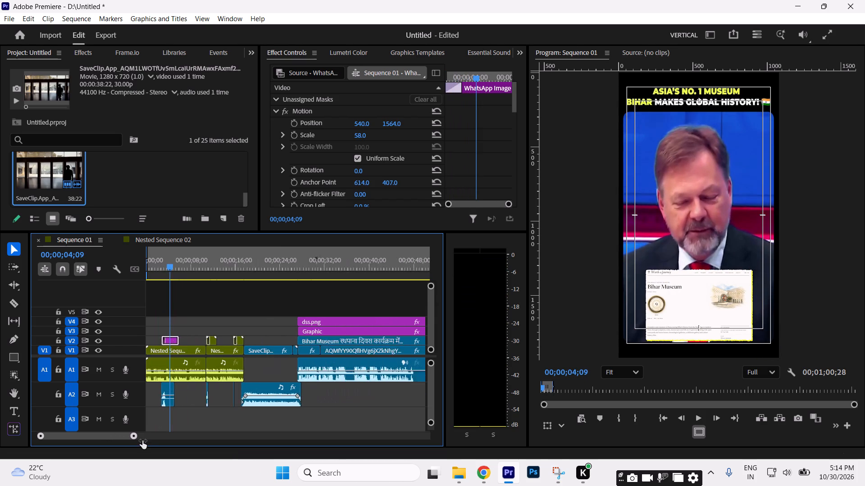
left_click_drag(142, 441, 114, 433)
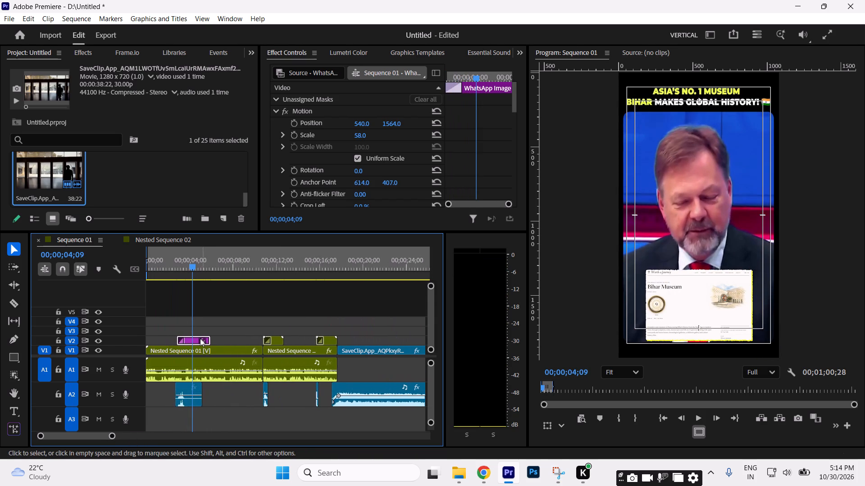
left_click_drag(199, 337, 210, 338)
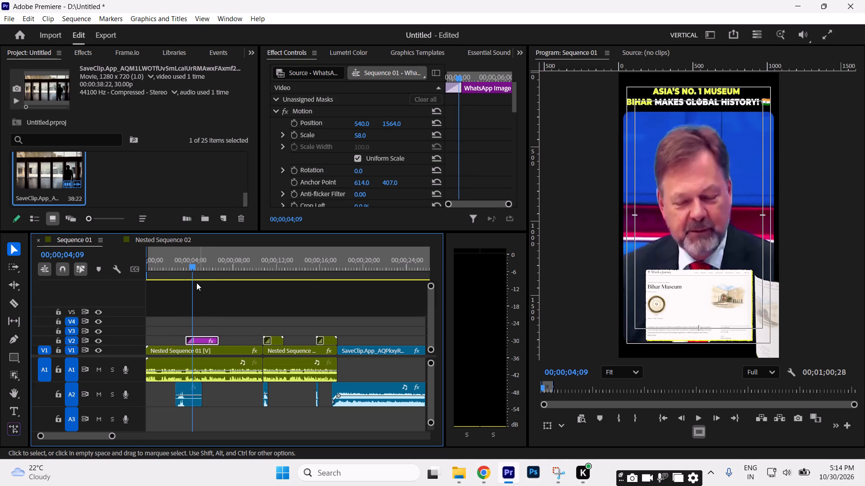
left_click(180, 263)
key("space")
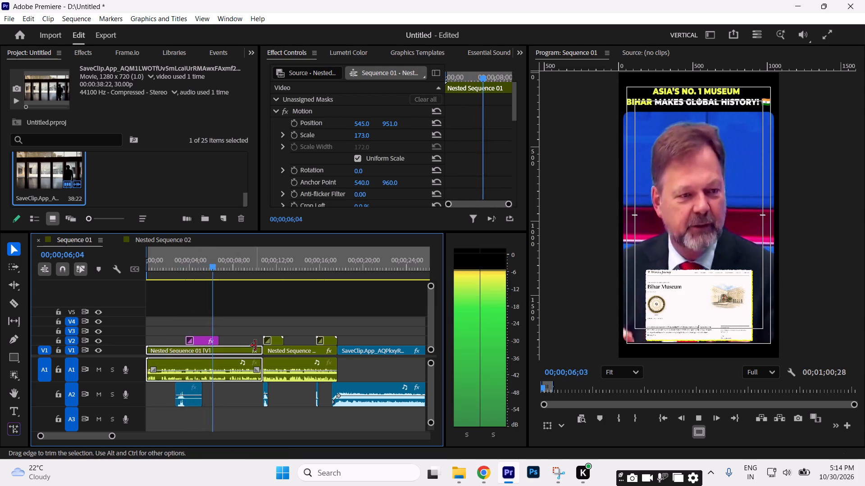
key("space")
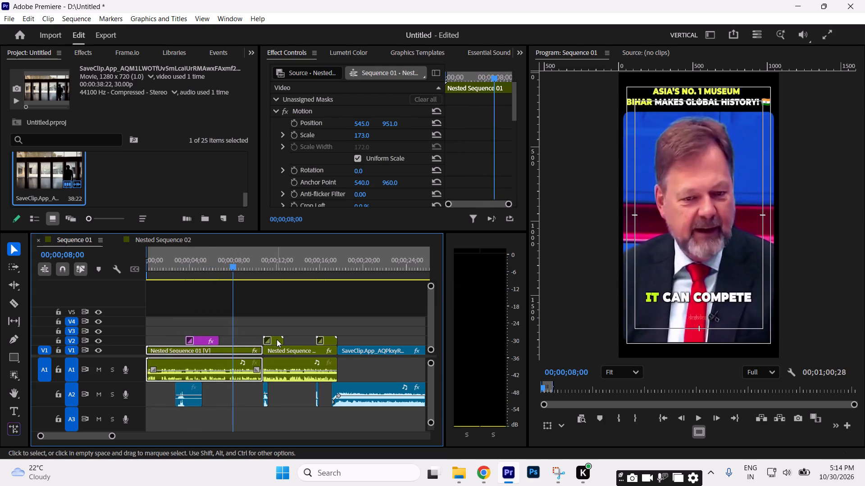
Move the first nested overlay on V2 about one second earlier so it spans the cut between the two nested clips, and play it.
left_click_drag(277, 339, 264, 340)
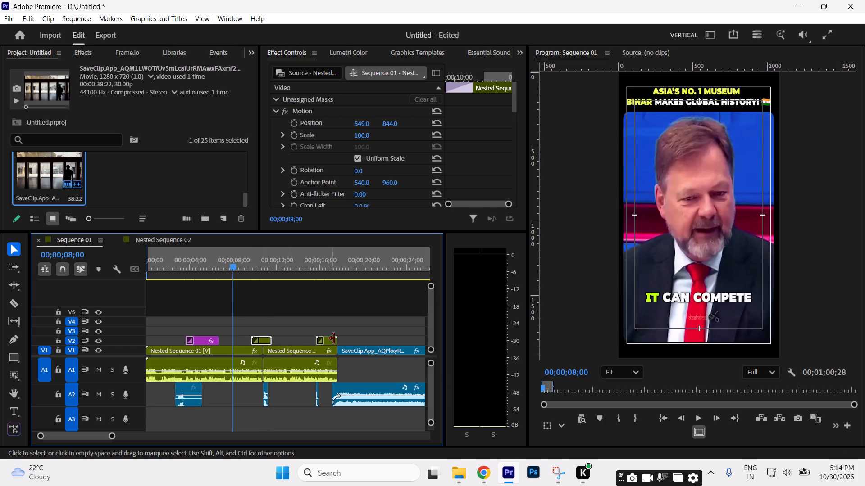
key("space")
left_click(261, 264)
key("space")
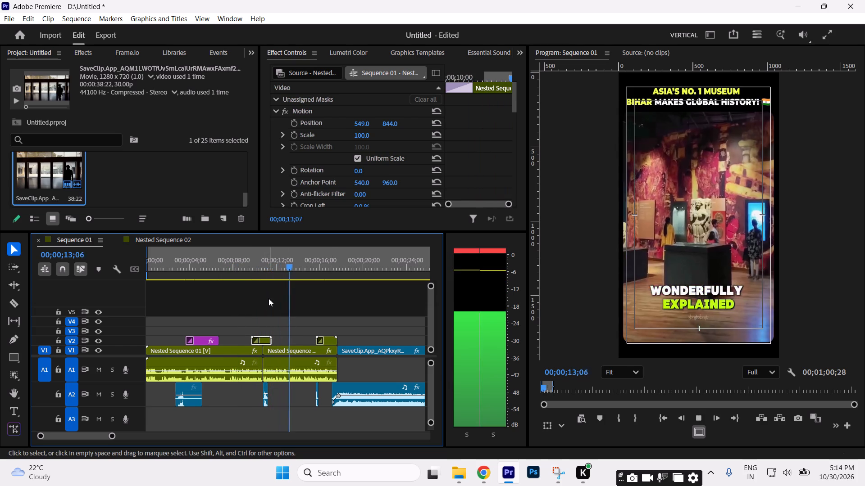
key("space")
Return to the start of the sequence with no clip selected and save the project.
left_click_drag(205, 271, 55, 300)
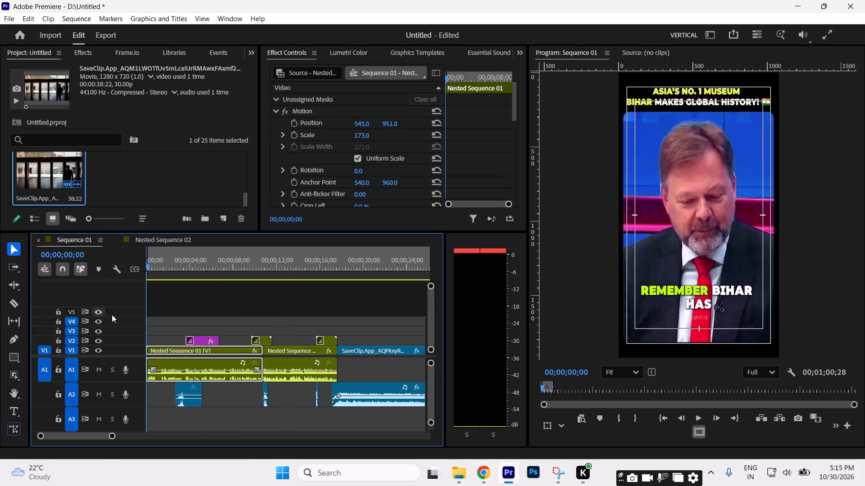
left_click(166, 306)
key("ctrl+s")
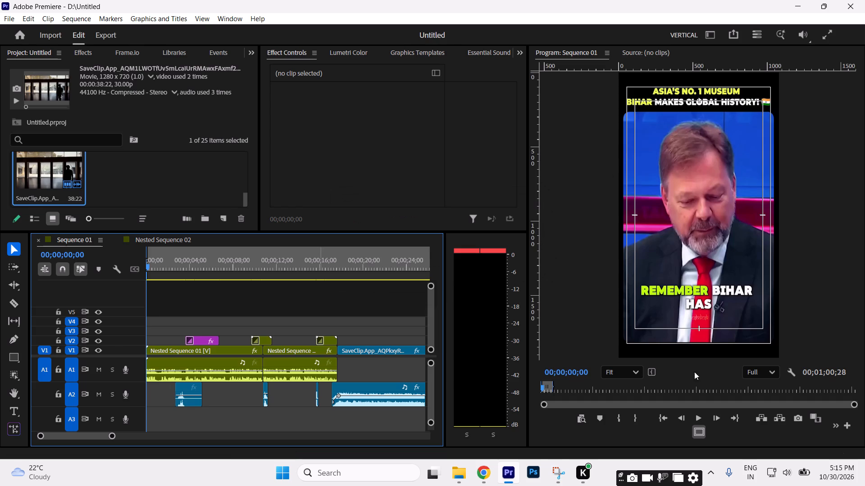
Align the Page Turn sound effect on A2 with the start of the WhatsApp image overlay at 00;00;03;20, play it, and save the project.
left_click_drag(114, 435, 88, 434)
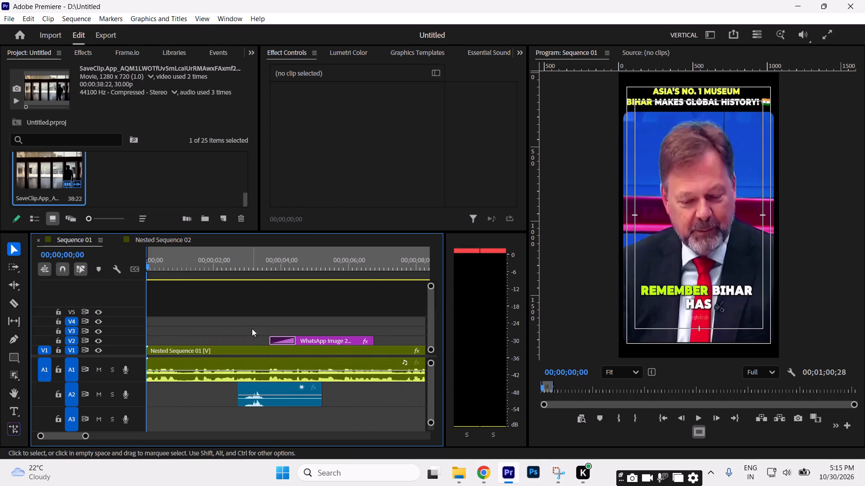
left_click_drag(281, 404, 301, 404)
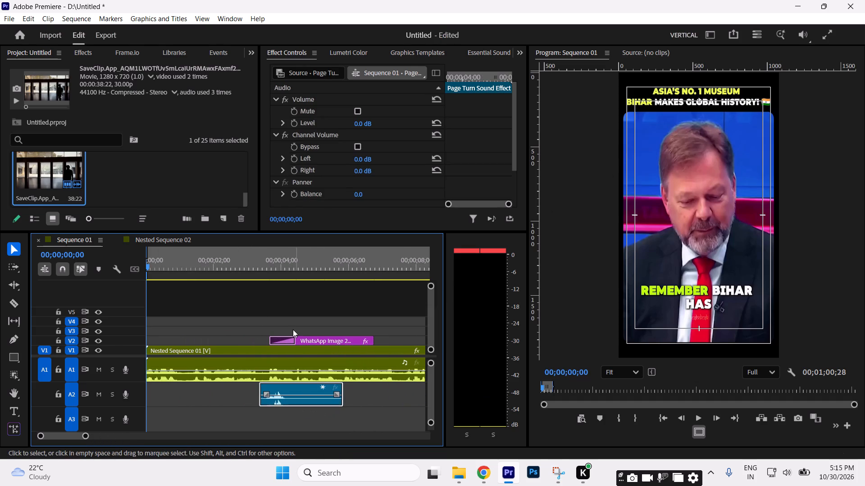
left_click(272, 261)
left_click_drag(305, 400, 308, 400)
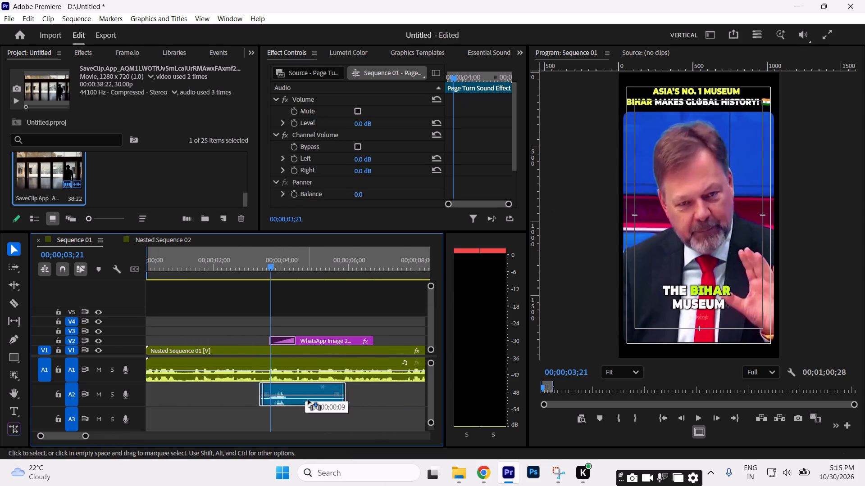
left_click_drag(308, 400, 310, 400)
key("space")
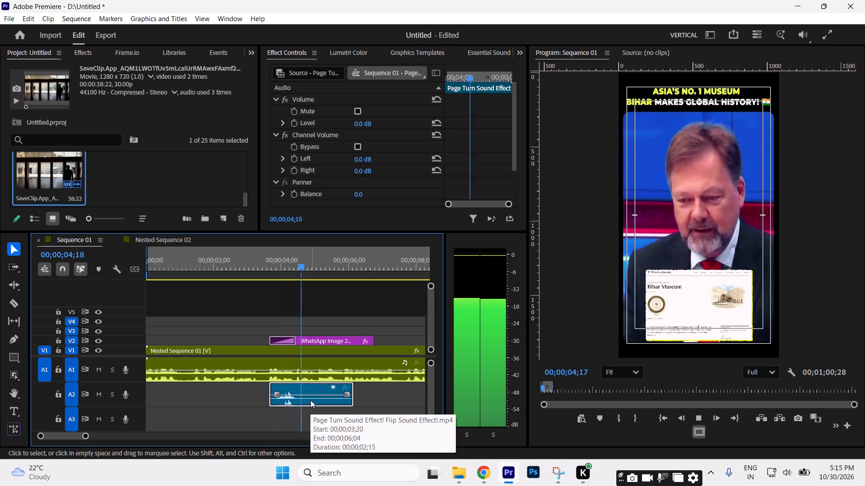
key("space")
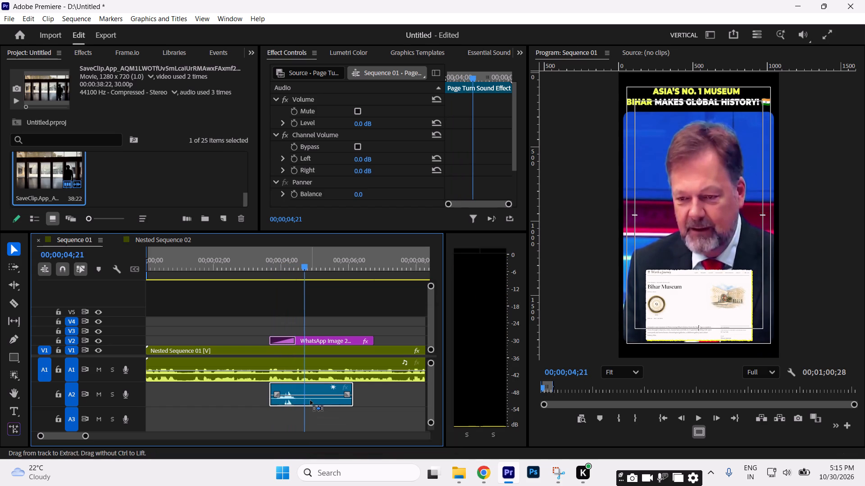
key("ctrl+s")
Play Sequence 01 from the beginning to review the retimed overlays and page-turn sound.
left_click_drag(83, 438, 103, 439)
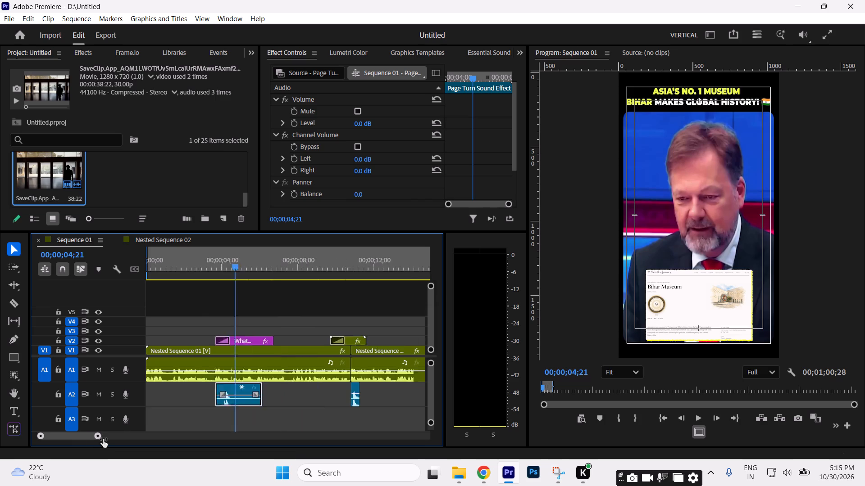
left_click_drag(103, 439, 112, 440)
left_click_drag(196, 269, 32, 310)
left_click(189, 301)
key("space")
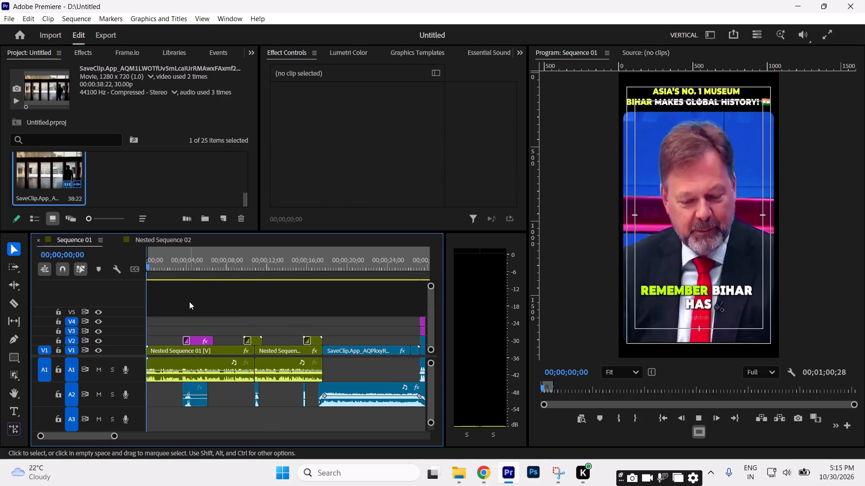
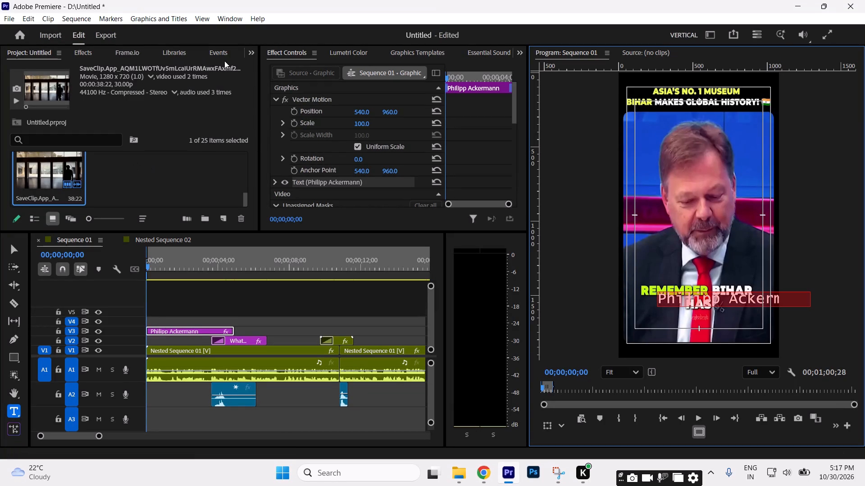
Display the effects library in place of the project bin.
left_click_drag(250, 52, 264, 91)
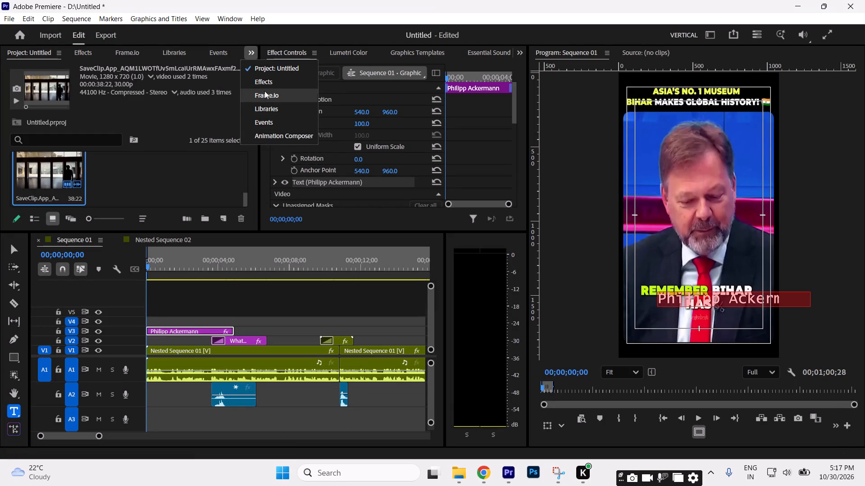
left_click_drag(264, 91, 268, 70)
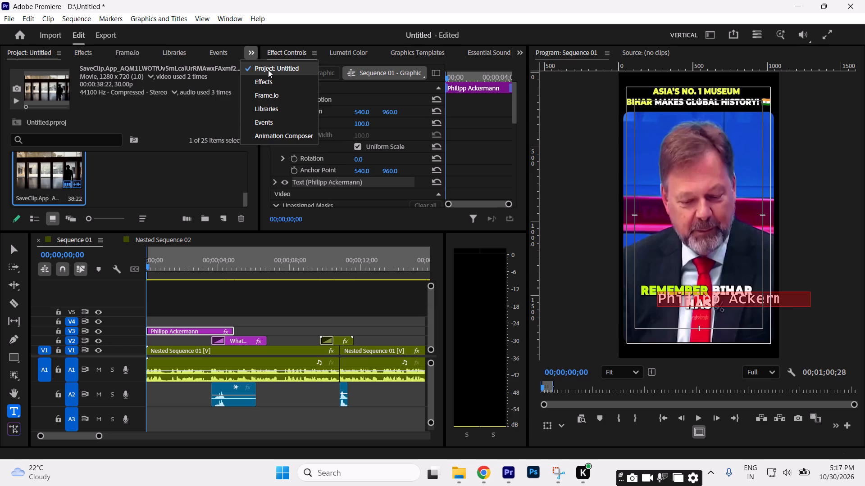
left_click_drag(268, 70, 269, 73)
left_click_drag(269, 73, 269, 76)
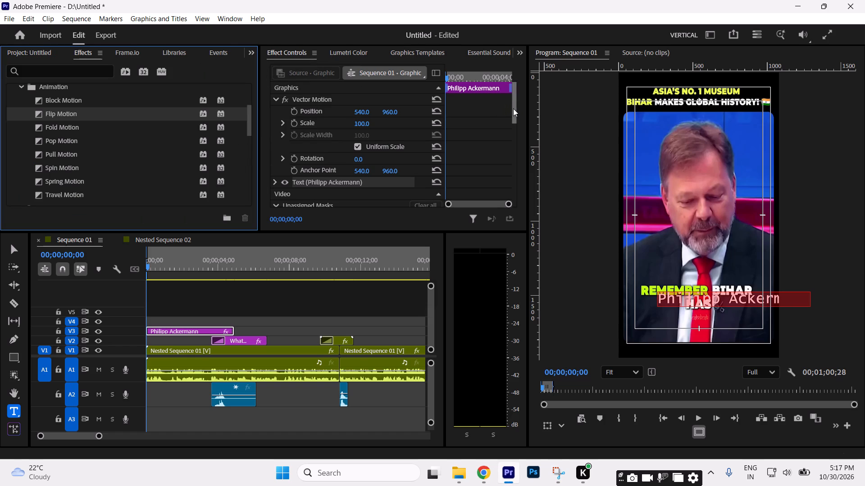
left_click_drag(513, 108, 513, 129)
left_click(273, 121)
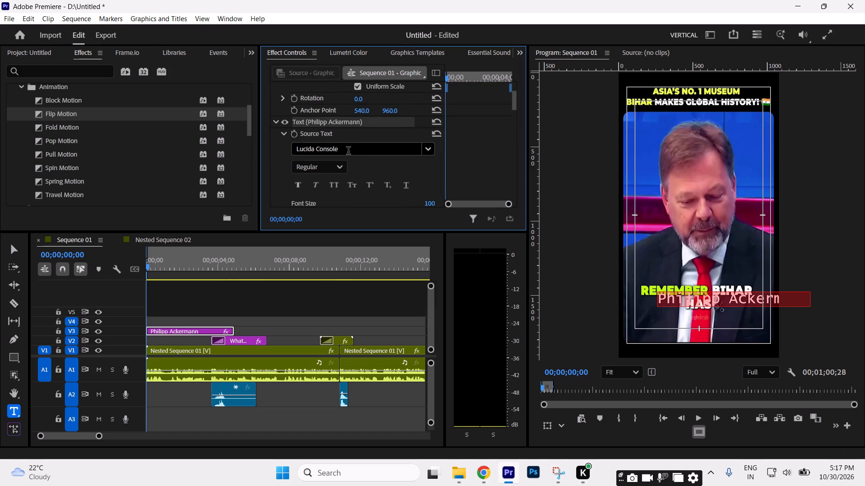
left_click(348, 152)
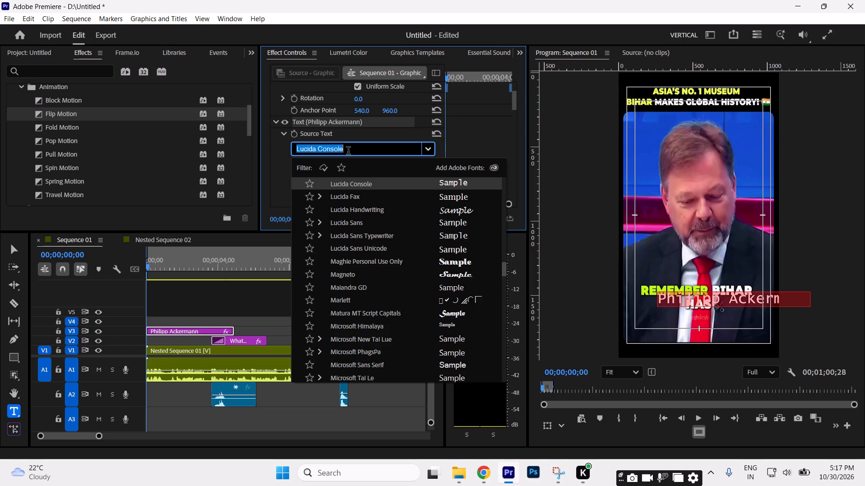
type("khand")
left_click(353, 232)
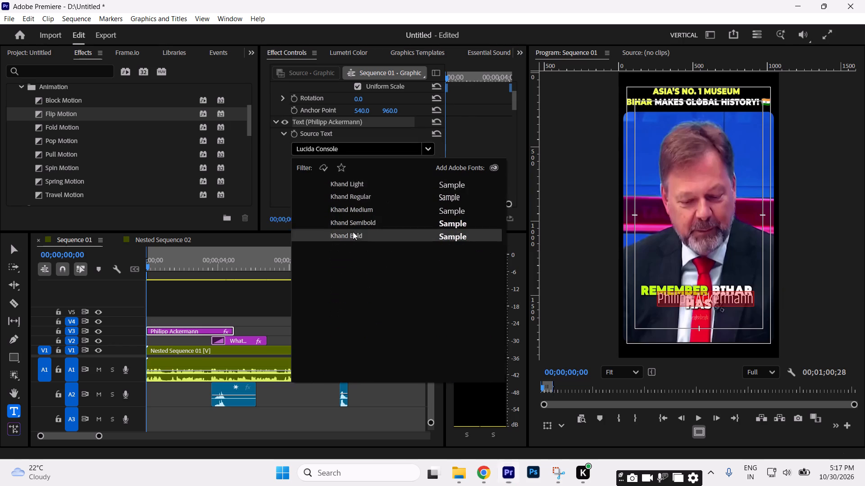
left_click(670, 303)
key("ctrl+a")
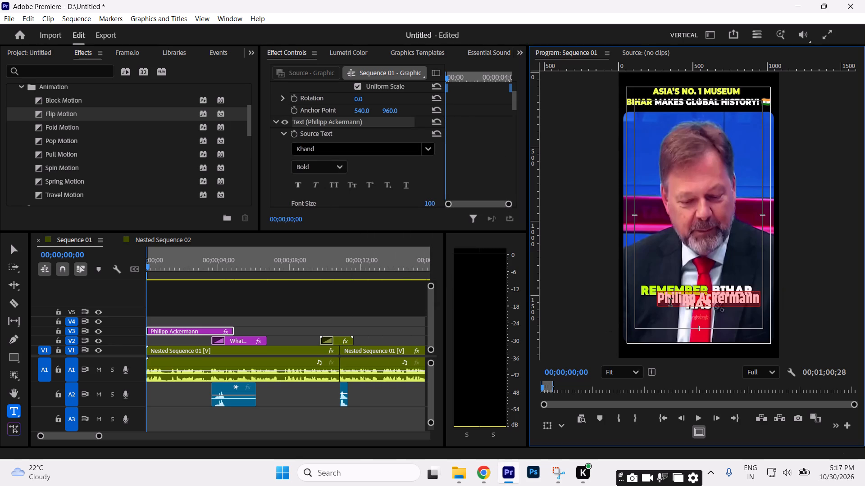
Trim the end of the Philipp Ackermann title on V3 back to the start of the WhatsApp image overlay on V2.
left_click(195, 309)
left_click_drag(239, 332, 218, 331)
left_click(170, 272)
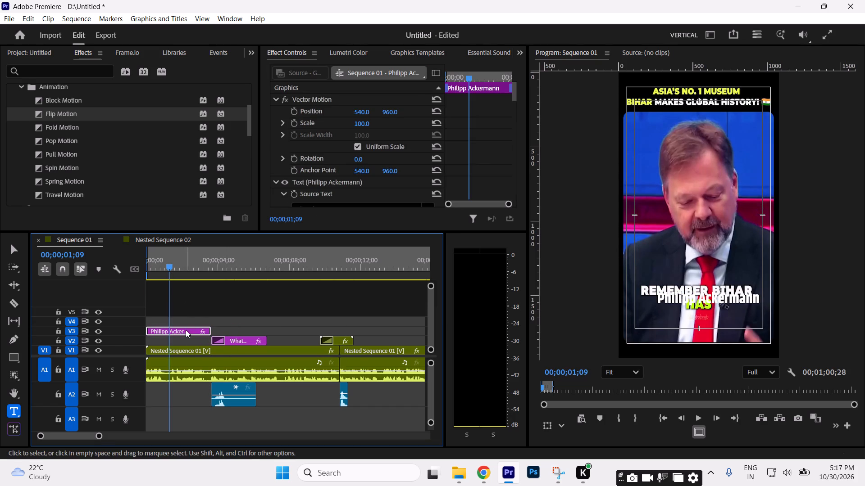
left_click(186, 330)
left_click_drag(361, 110, 278, 123)
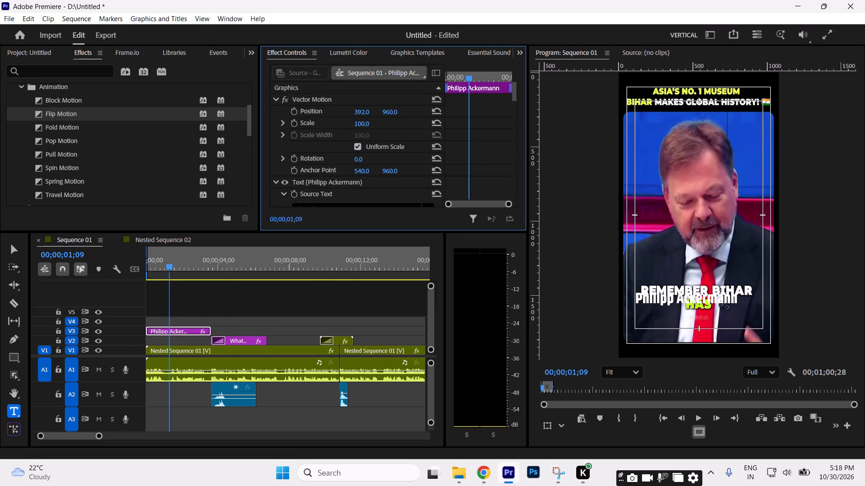
left_click_drag(278, 123, 269, 111)
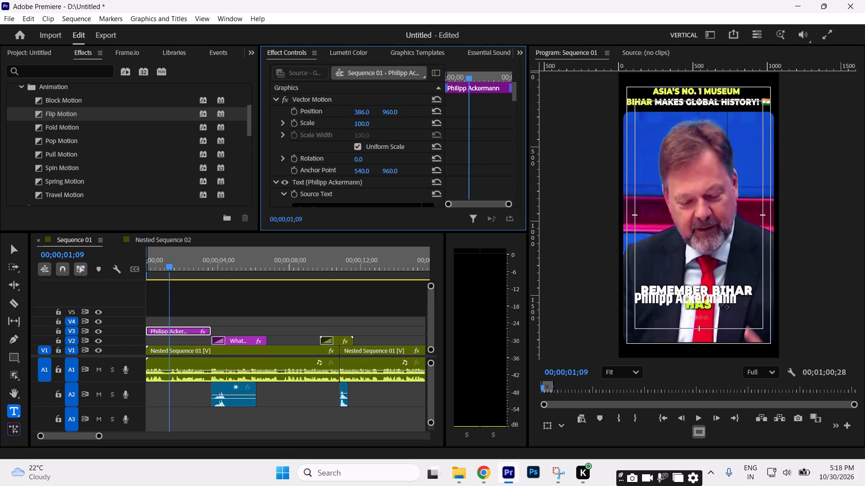
left_click_drag(269, 111, 239, 111)
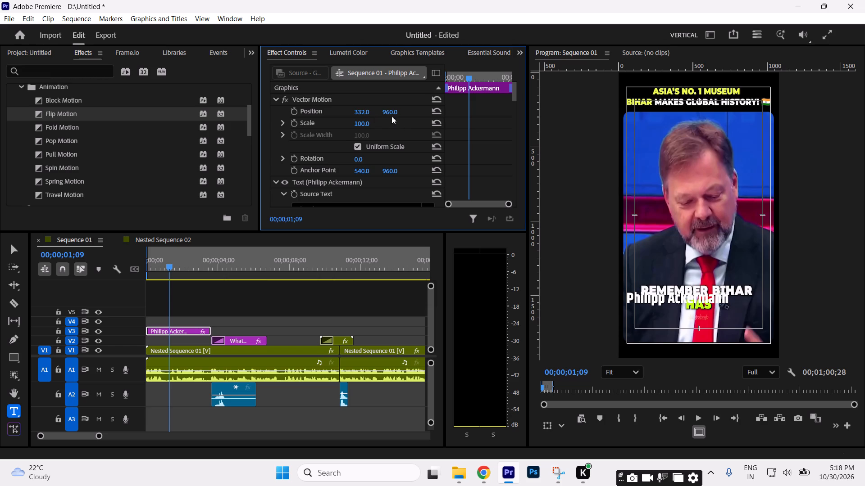
left_click_drag(388, 108, 392, 148)
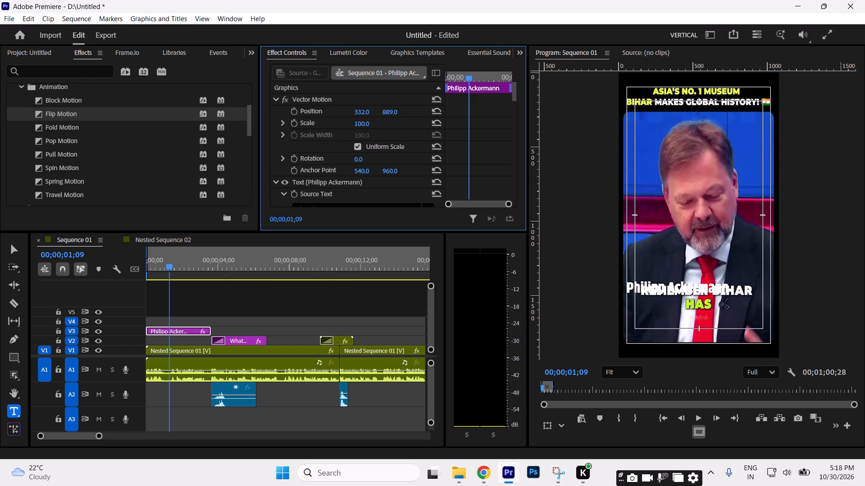
left_click_drag(392, 148, 391, 143)
left_click(198, 289)
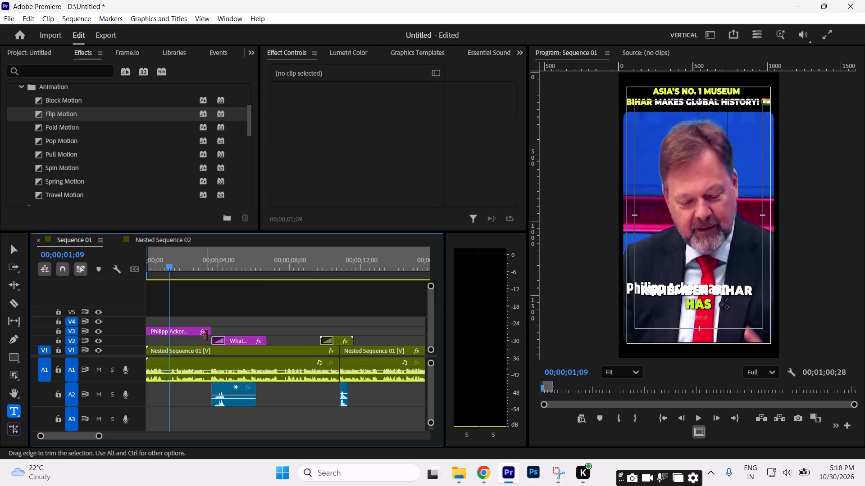
left_click(246, 319)
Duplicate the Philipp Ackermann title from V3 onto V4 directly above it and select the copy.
left_click(188, 329)
left_click_drag(180, 328, 178, 321, "alt")
left_click(178, 320)
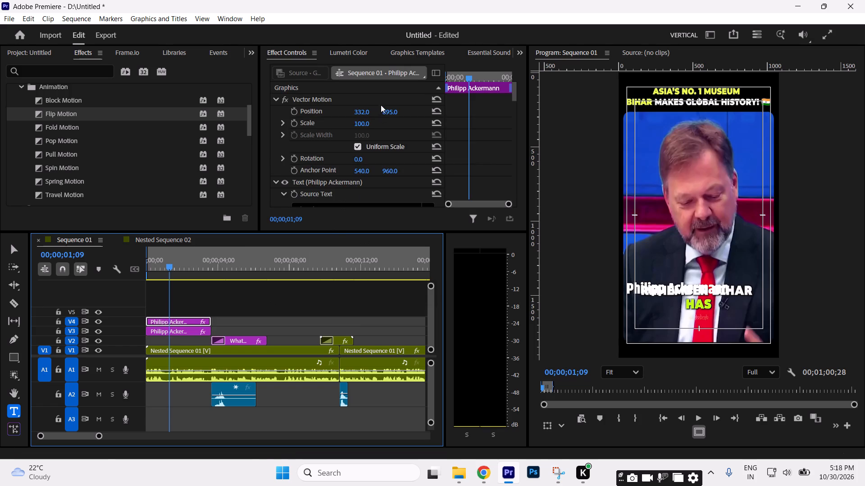
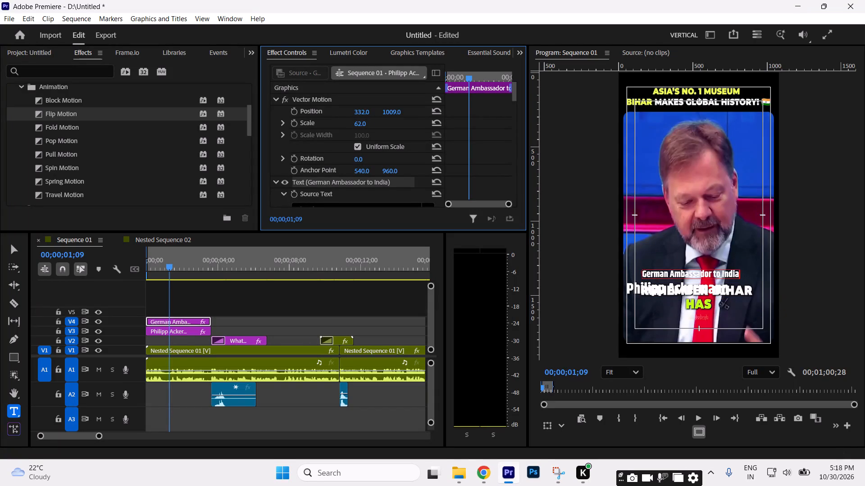
Scale the German Ambassador to India title on V4 to 67 and position it at 243, 1185 using Vector Motion.
left_click_drag(340, 128, 343, 129)
left_click_drag(392, 112, 476, 66)
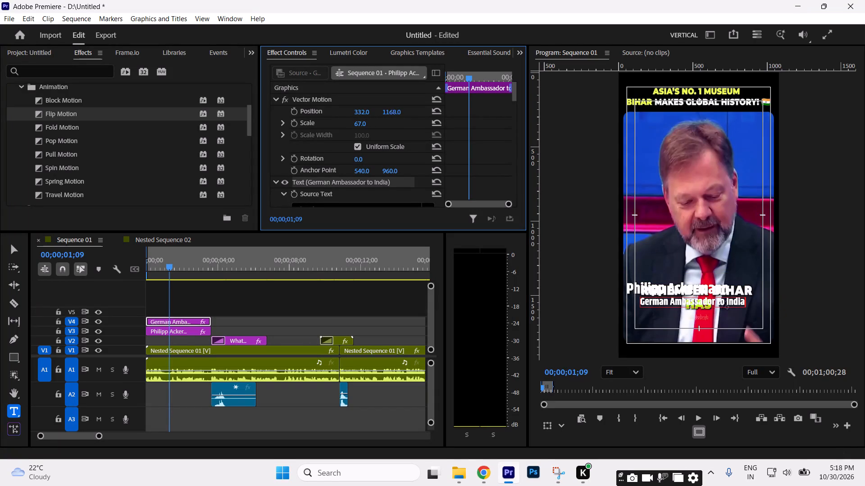
left_click_drag(476, 66, 479, 56)
left_click_drag(362, 108, 341, 111)
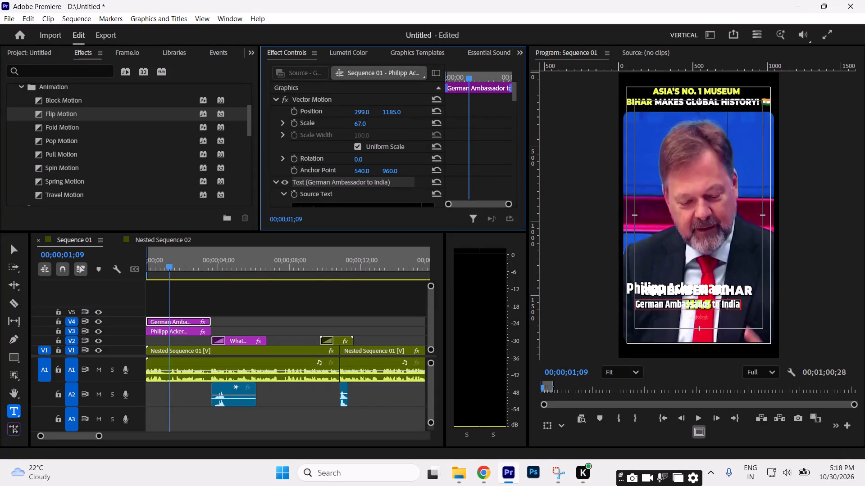
left_click_drag(341, 111, 312, 120)
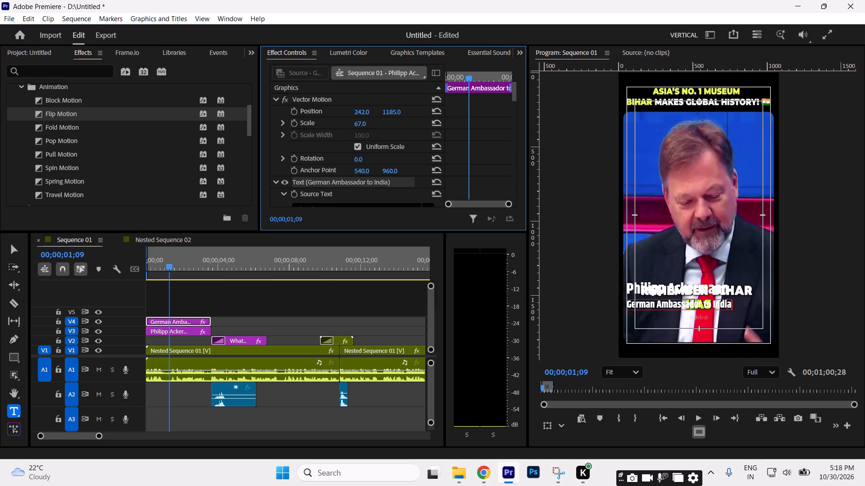
left_click_drag(312, 120, 313, 120)
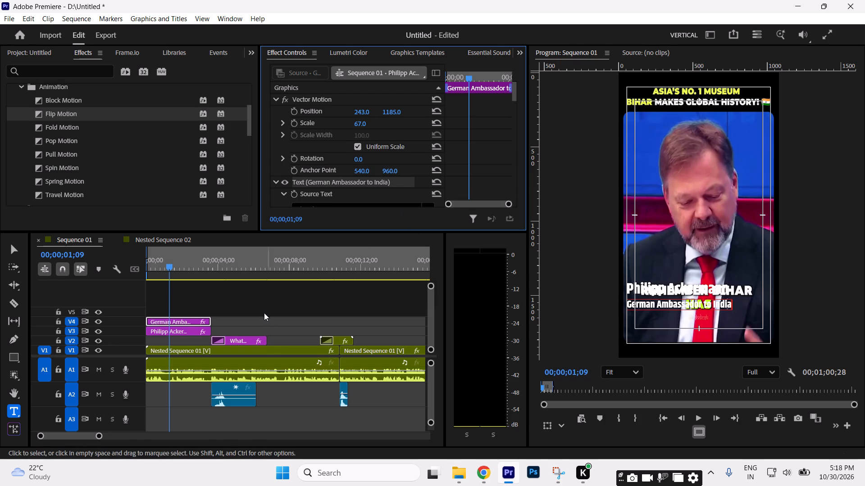
Save the project.
left_click(263, 310)
left_click(180, 333)
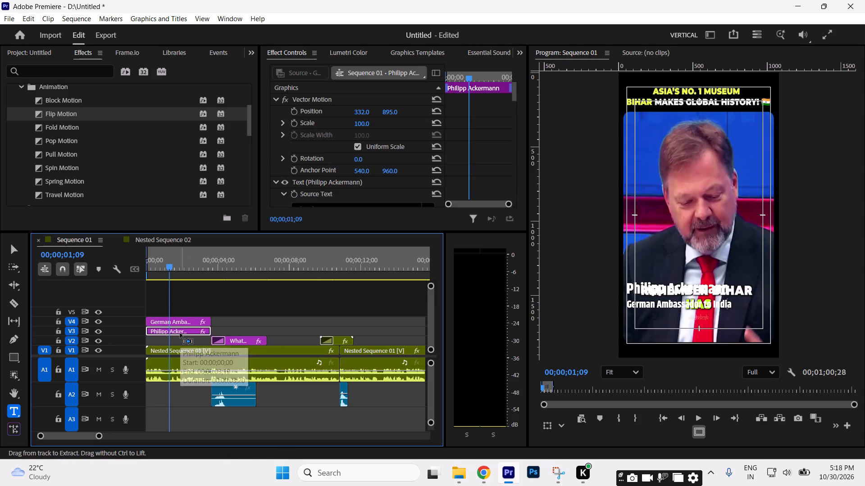
key("ctrl+s")
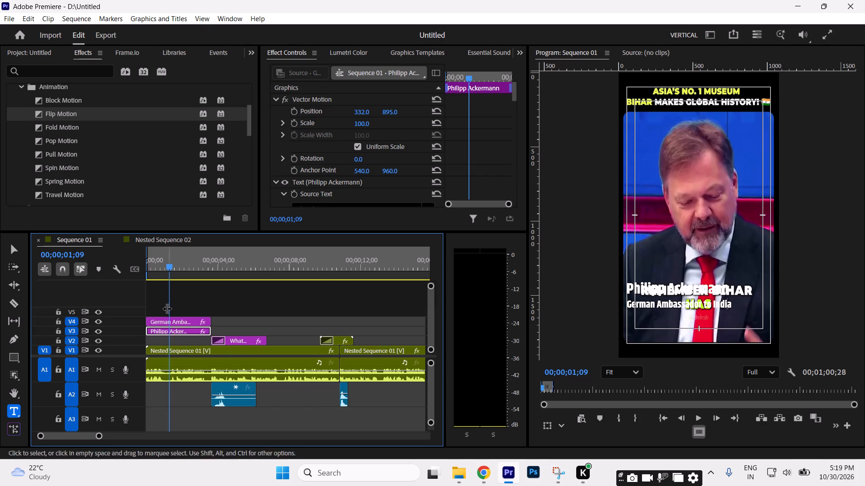
Draw a white rectangle covering both speaker title lines at 00;00;01;09 as a new graphic clip.
left_click(180, 330)
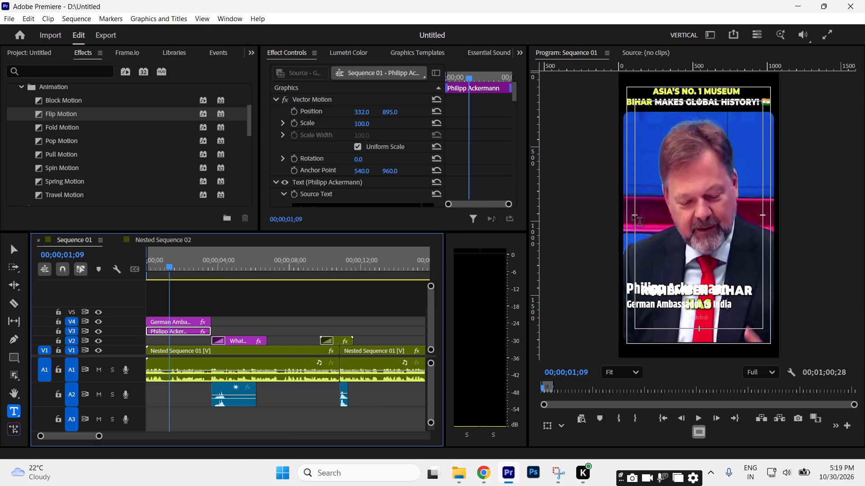
left_click(263, 310)
left_click(339, 315)
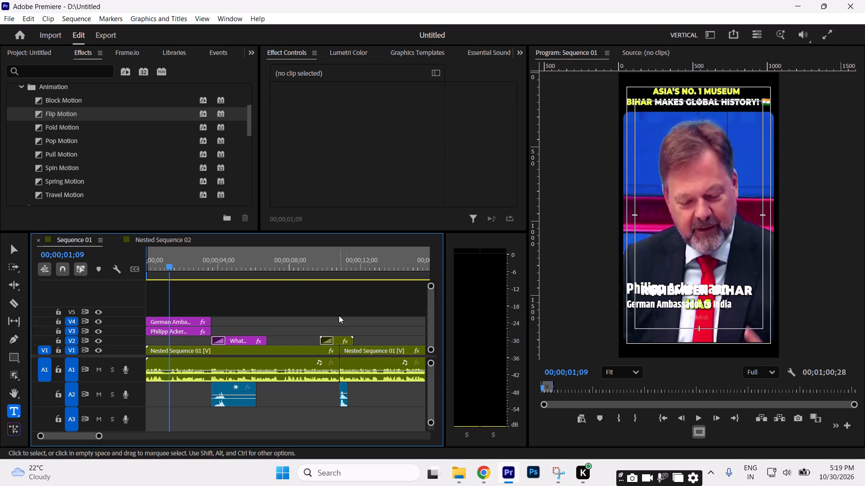
left_click(11, 359)
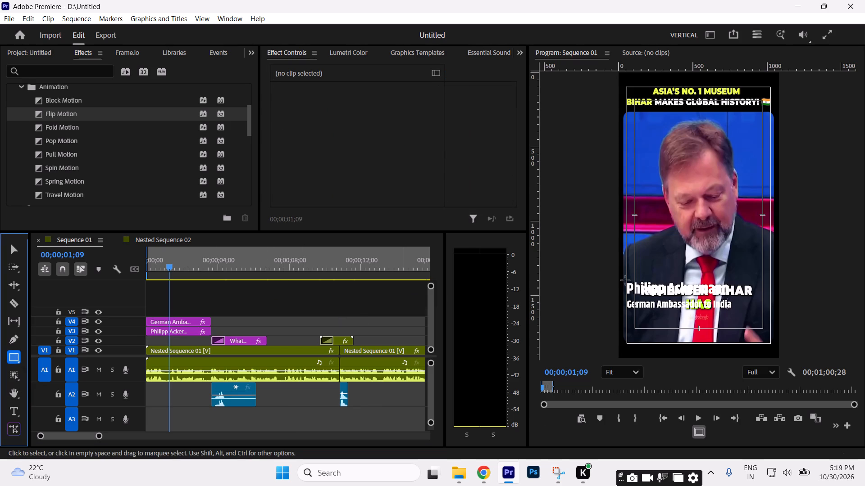
left_click_drag(624, 279, 754, 308)
Place the rectangle graphic on V2 at the sequence start, beneath both titles, and trim its end to match theirs.
left_click_drag(227, 314, 170, 315)
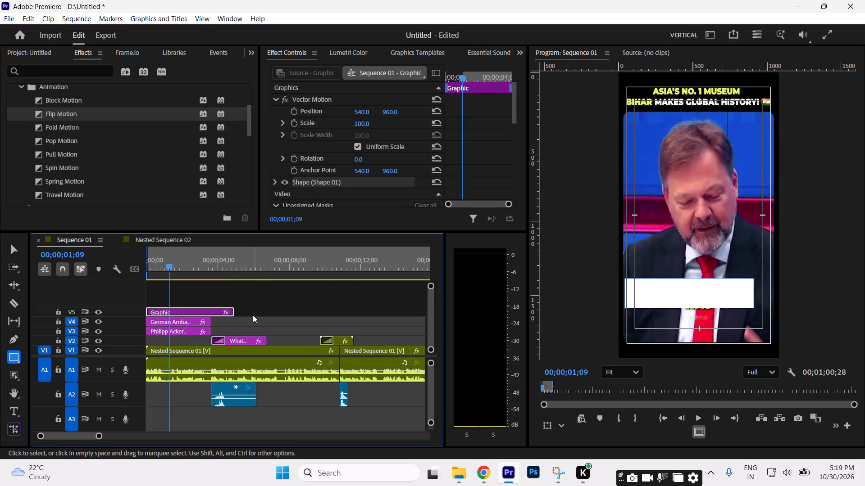
left_click_drag(237, 312, 212, 310)
left_click_drag(178, 314, 178, 333)
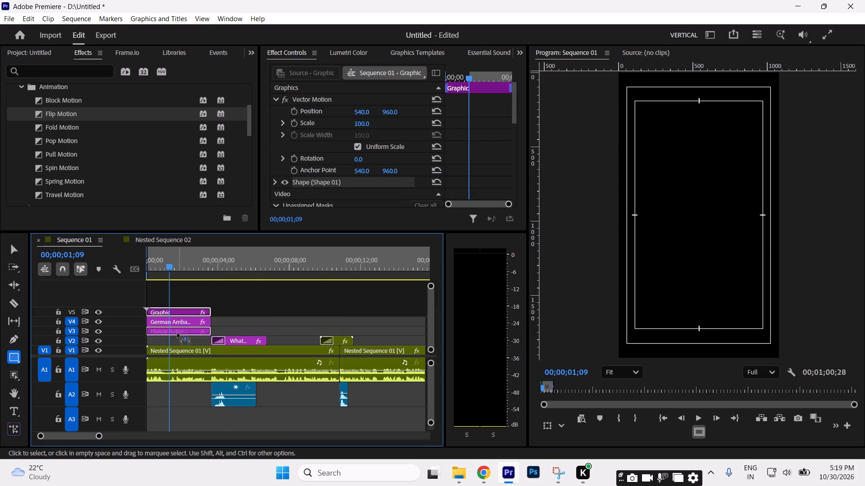
left_click_drag(178, 333, 178, 342)
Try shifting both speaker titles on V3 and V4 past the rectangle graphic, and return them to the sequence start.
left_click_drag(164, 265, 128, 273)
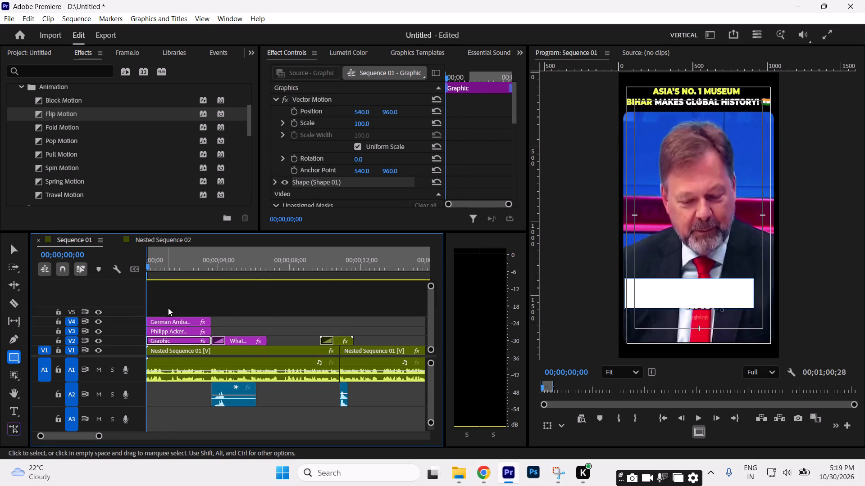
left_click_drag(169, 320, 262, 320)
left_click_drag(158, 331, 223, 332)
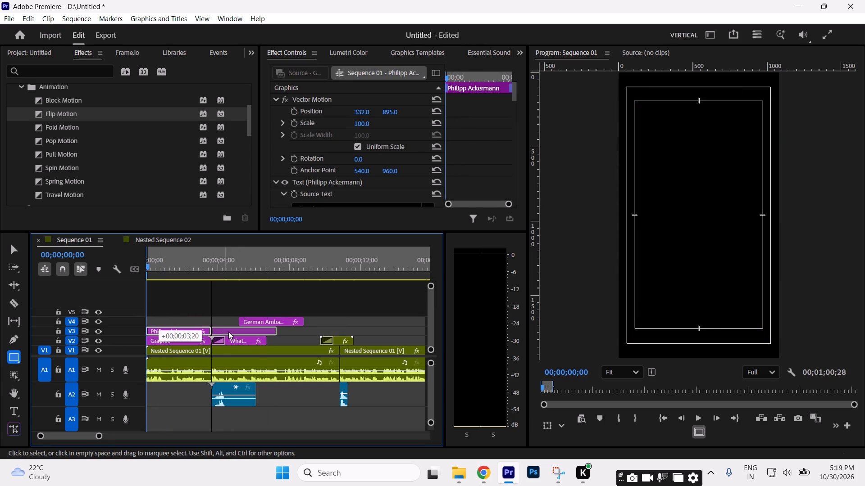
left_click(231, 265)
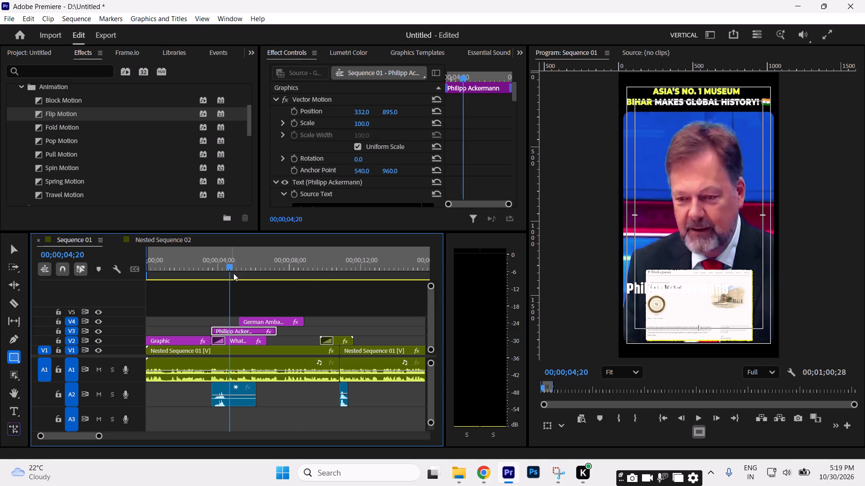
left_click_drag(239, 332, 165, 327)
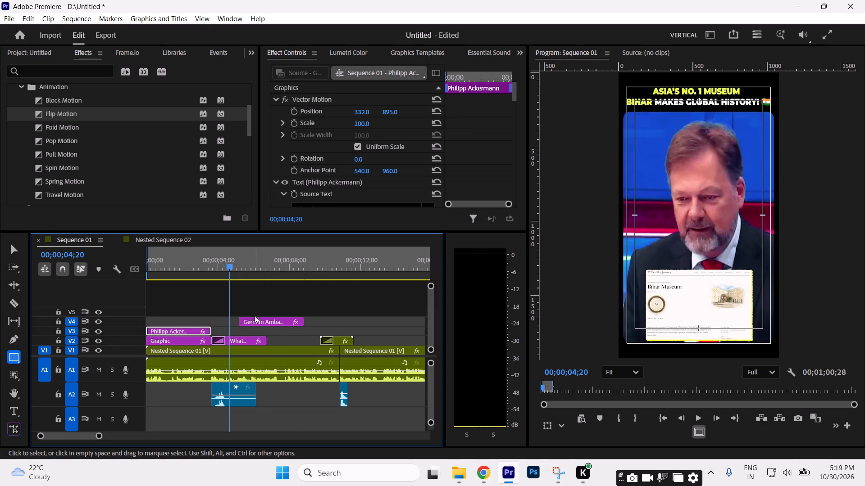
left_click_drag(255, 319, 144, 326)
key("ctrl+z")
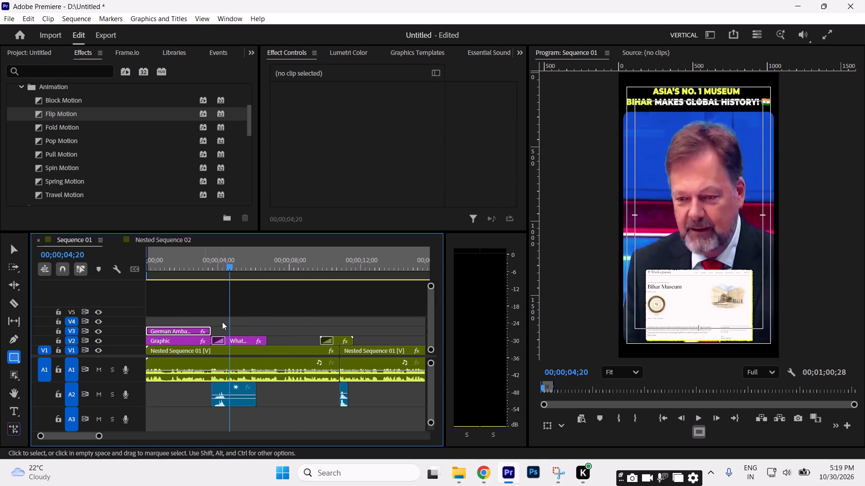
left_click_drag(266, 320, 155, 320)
Move the German Ambassador title on V4 to start where the Philipp Ackermann title on V3 ends.
left_click(171, 264)
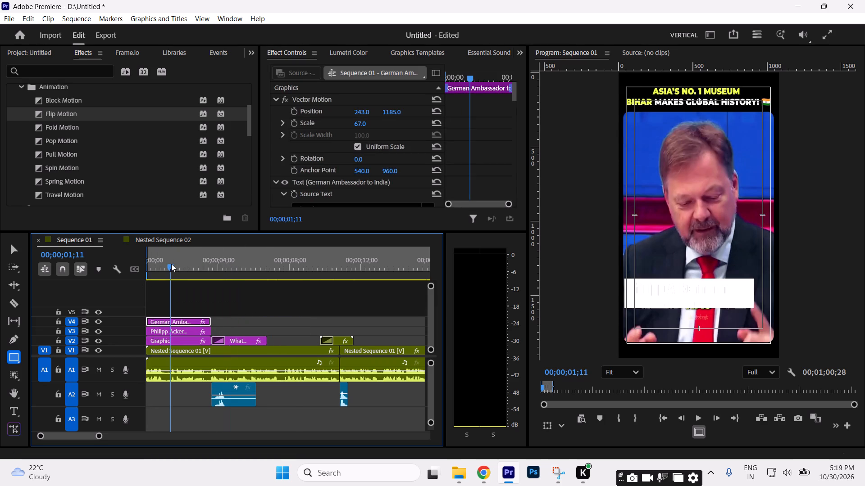
left_click(218, 303)
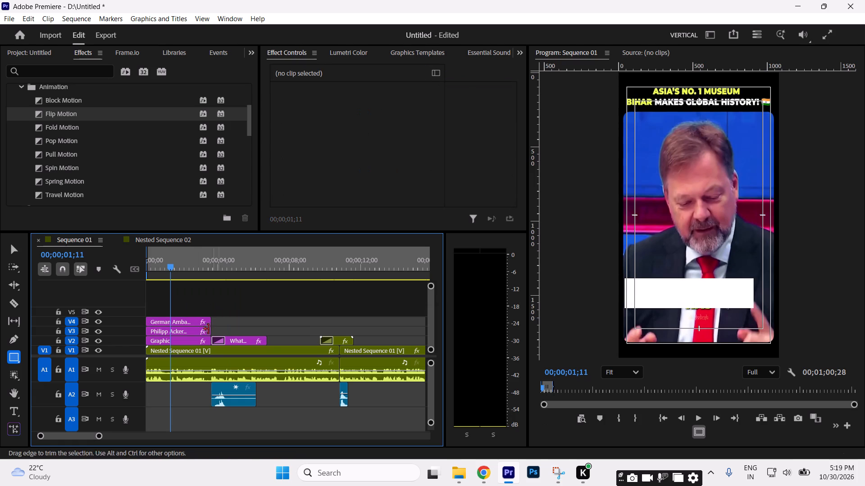
left_click(182, 321)
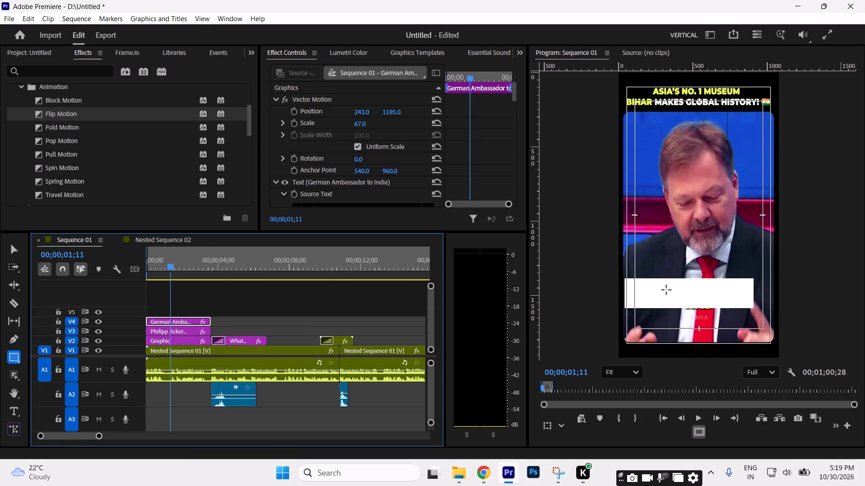
left_click_drag(173, 324, 244, 324)
Change the German Ambassador to India title's text fill to solid pure blue, previewing it at 00;00;05;09.
left_click(243, 265)
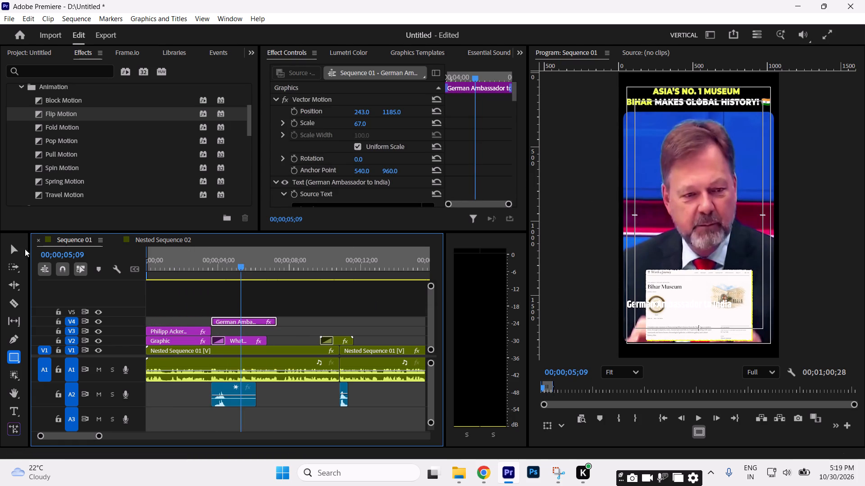
left_click(14, 246)
double_click(651, 301)
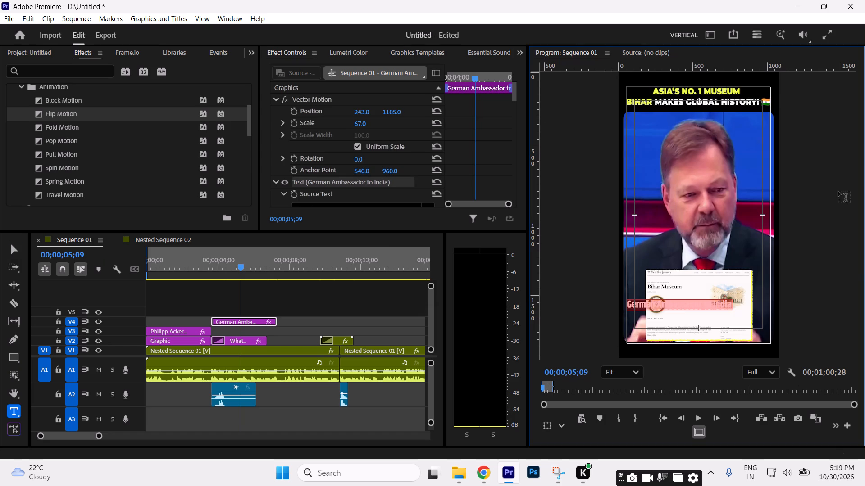
scroll(500, 142, "down", 7)
scroll(450, 162, "down", 7)
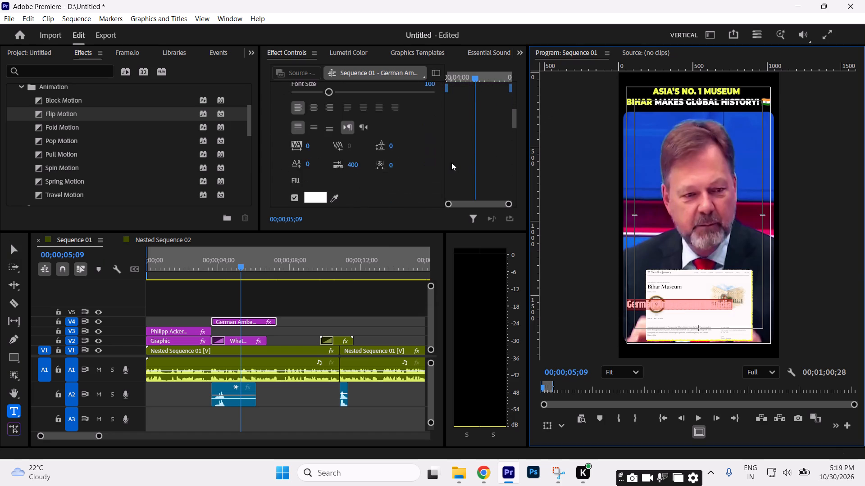
scroll(451, 162, "down", 8)
left_click(314, 131)
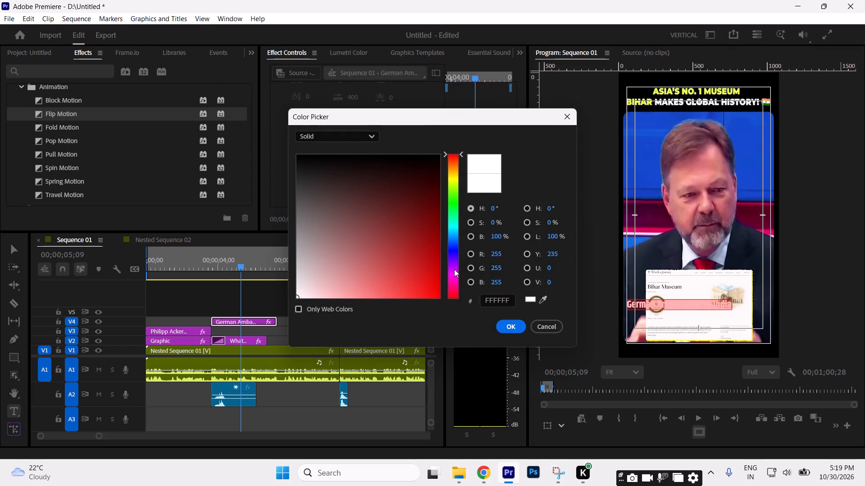
left_click_drag(453, 264, 451, 249)
left_click_drag(422, 236, 540, 365)
left_click(509, 327)
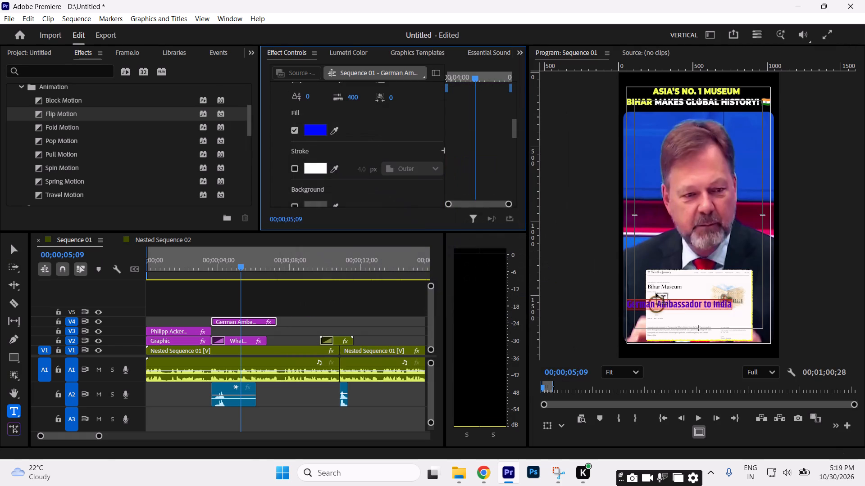
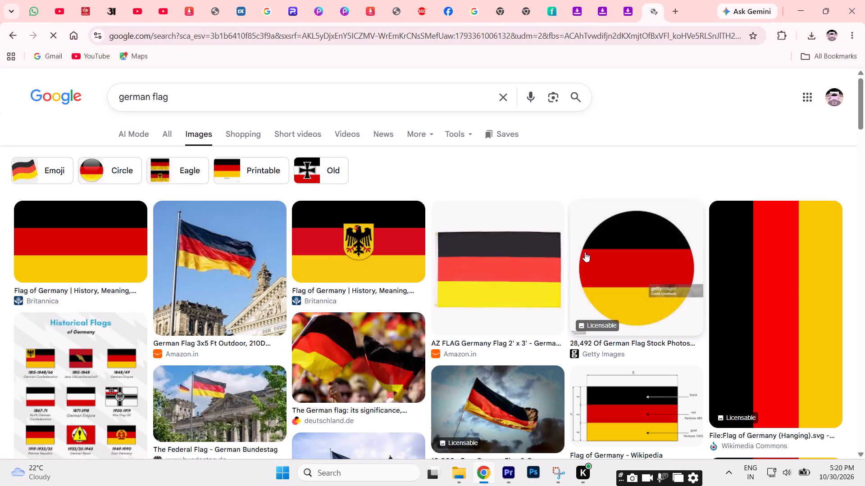
Copy the Britannica German flag image with the eagle emblem from the image search results.
right_click(199, 236)
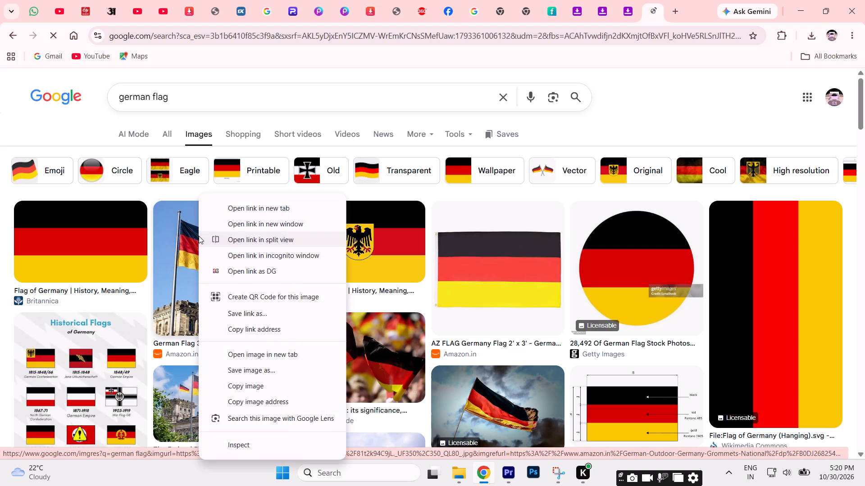
left_click(374, 234)
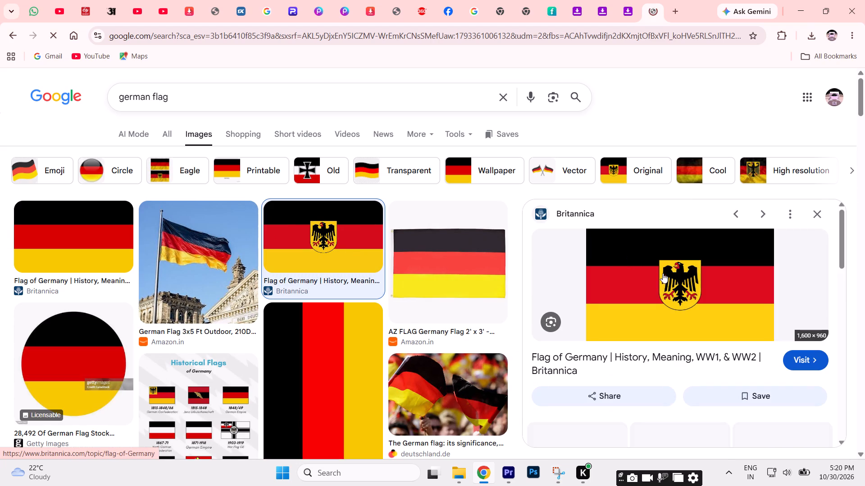
right_click(663, 273)
left_click(710, 202)
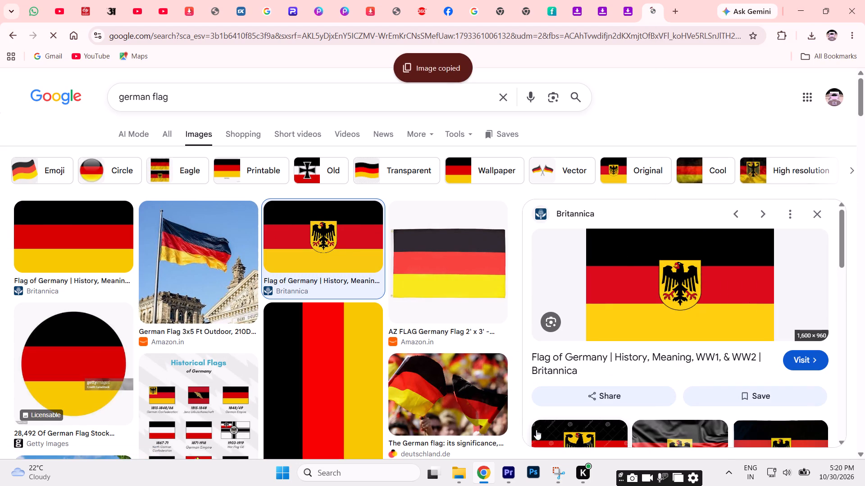
Switch to Premiere and set the V2 rectangle graphic's fill to solid black 000000, previewing it at 00;00;01;29.
left_click(508, 479)
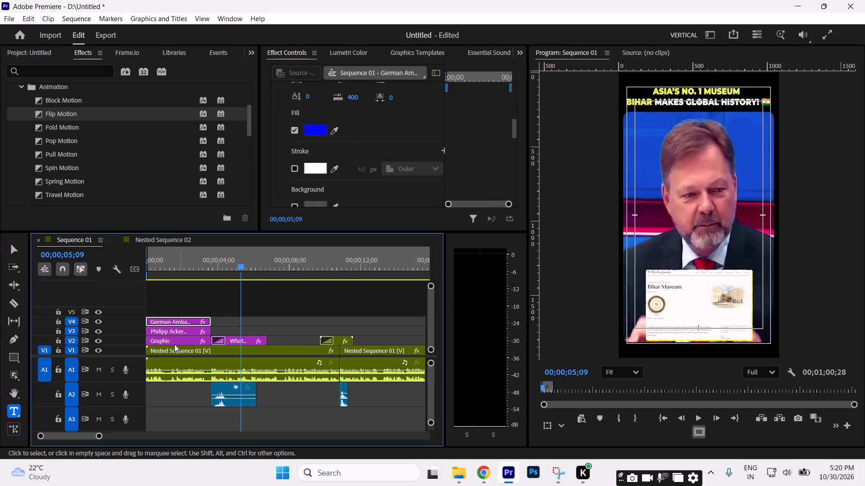
left_click(174, 344)
left_click(183, 279)
left_click(183, 268)
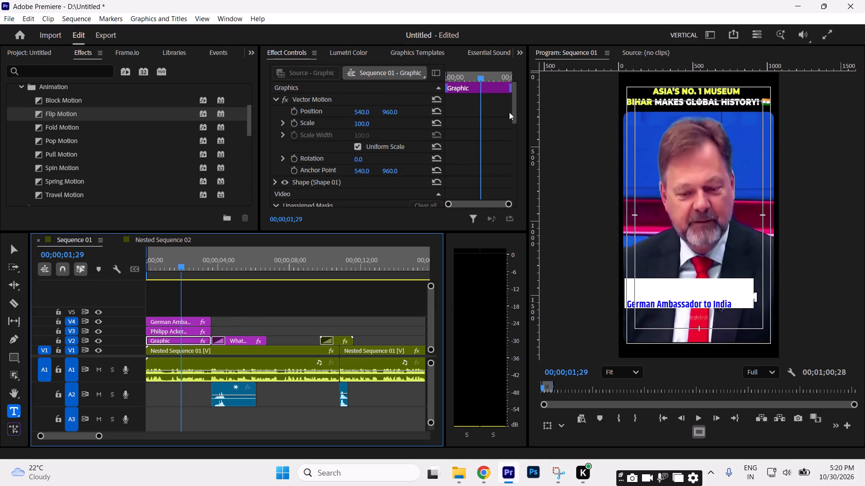
left_click_drag(514, 114, 520, 130)
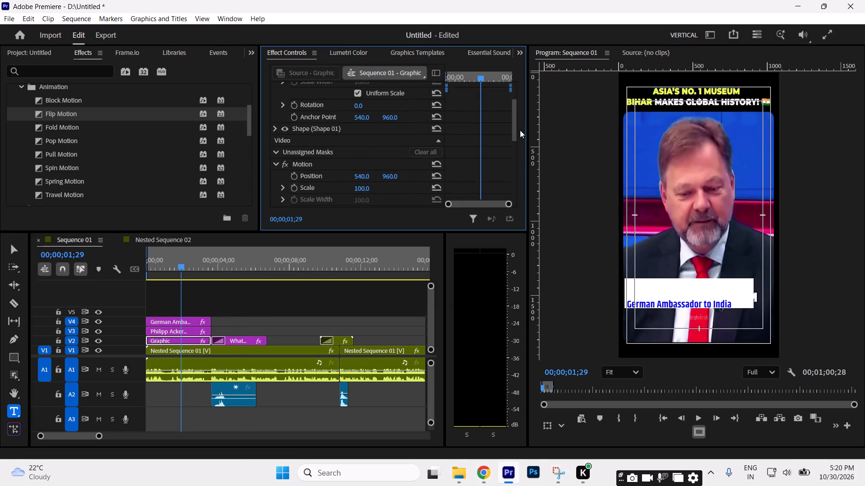
left_click_drag(520, 130, 520, 127)
left_click(274, 142)
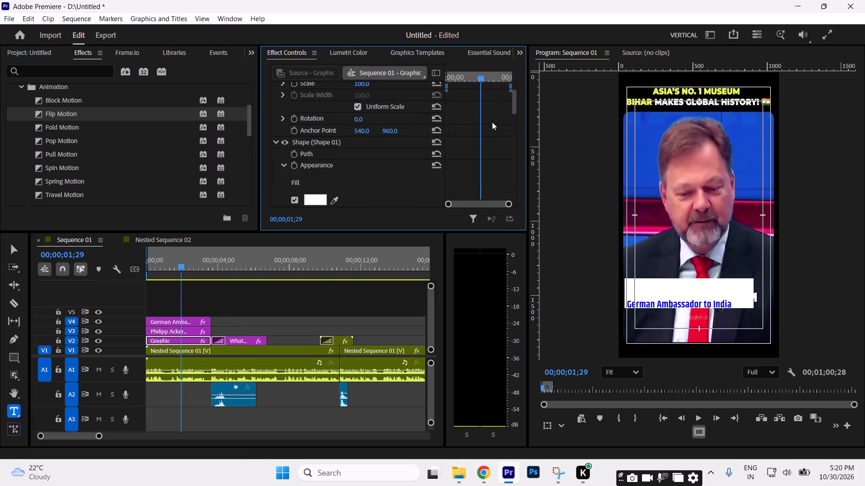
left_click(314, 199)
left_click_drag(382, 249, 628, 29)
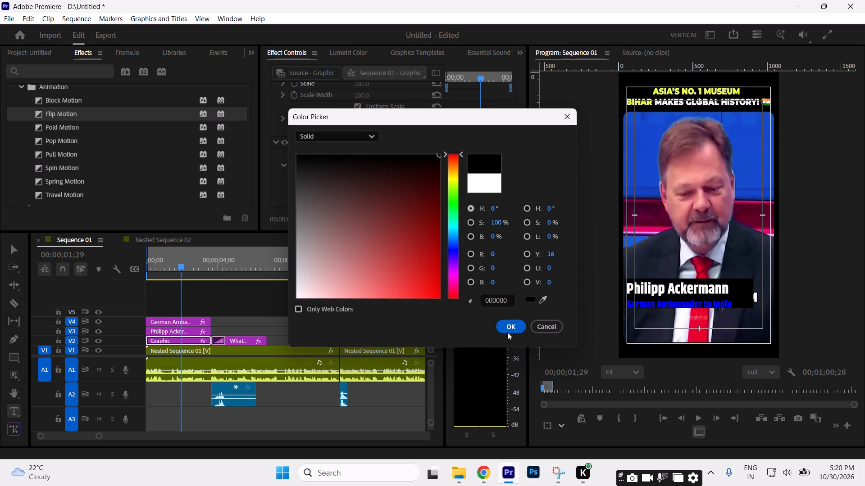
left_click(510, 328)
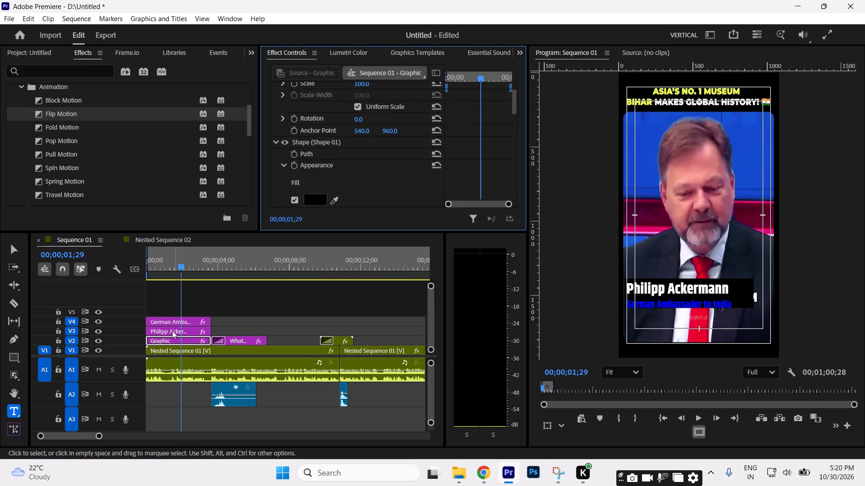
left_click(172, 331)
left_click(479, 472)
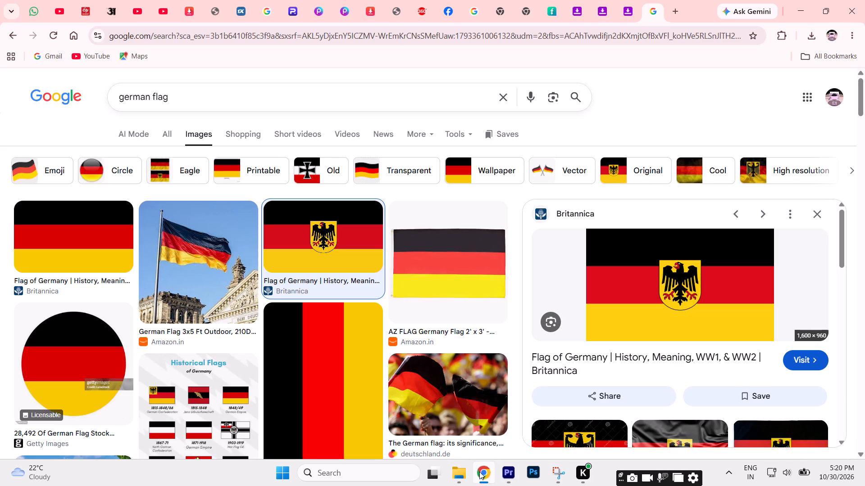
left_click(479, 472)
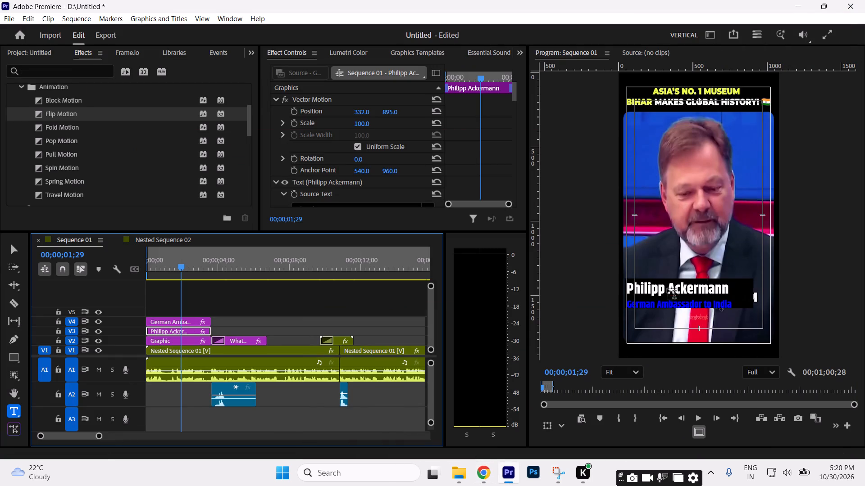
left_click(660, 288)
key("ctrl+a")
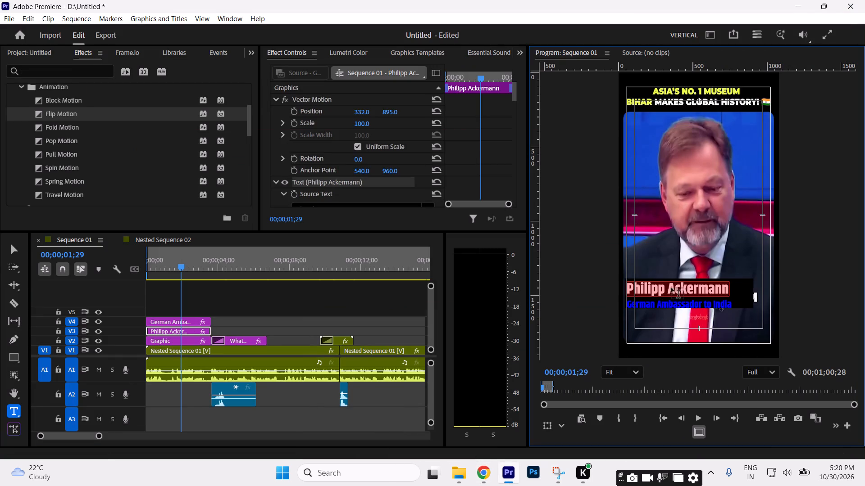
scroll(492, 146, "down", 7)
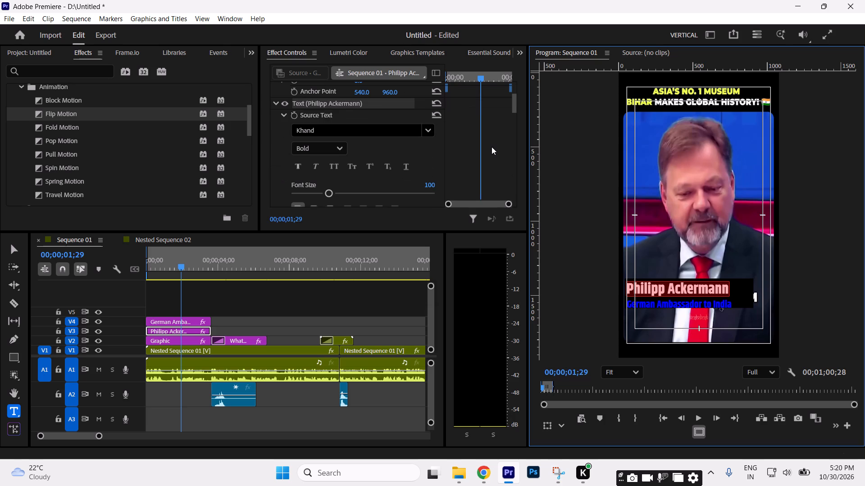
scroll(492, 147, "down", 11)
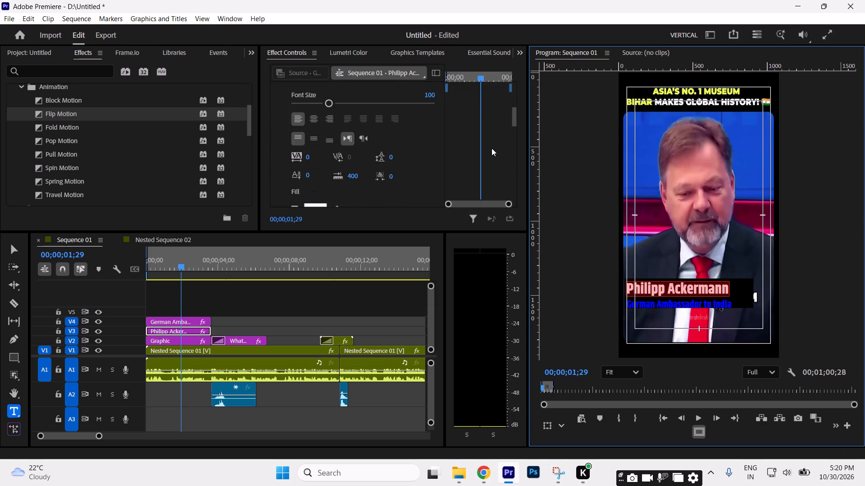
scroll(492, 148, "down", 9)
scroll(490, 148, "up", 5)
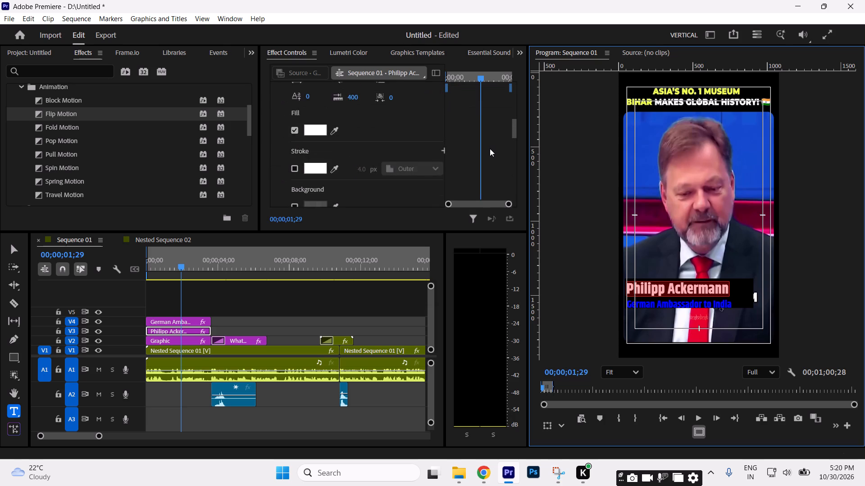
scroll(490, 148, "down", 13)
scroll(490, 148, "up", 9)
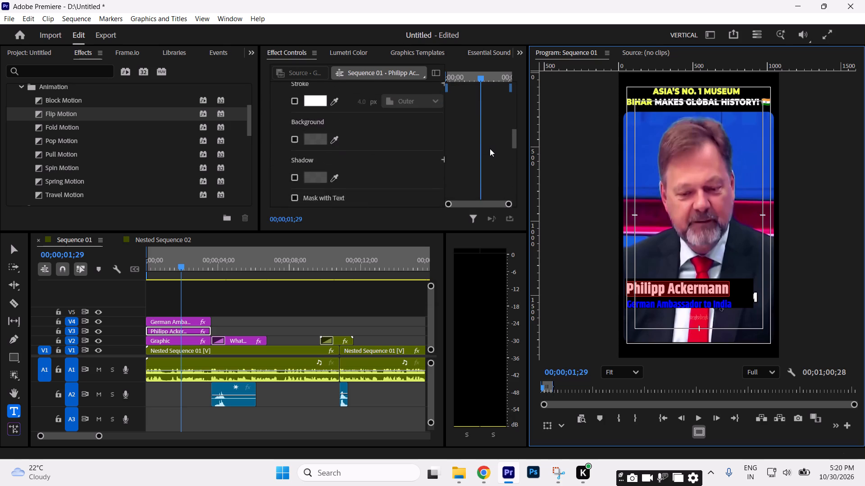
scroll(490, 148, "up", 14)
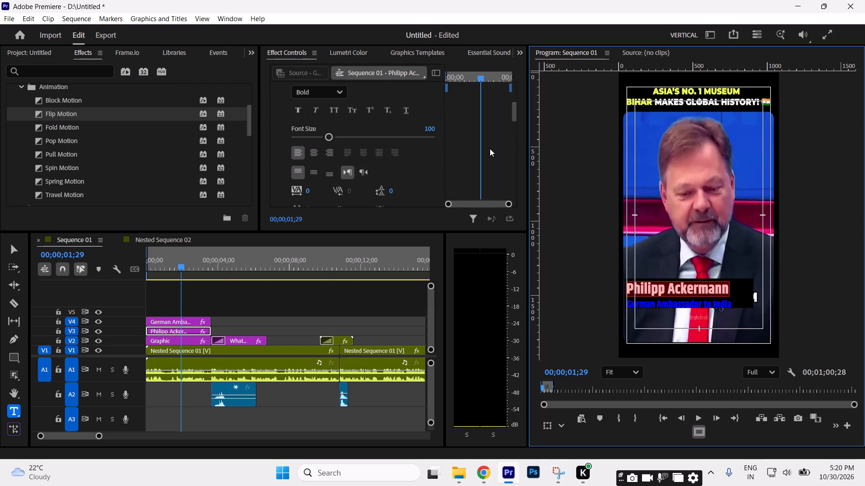
scroll(490, 148, "up", 7)
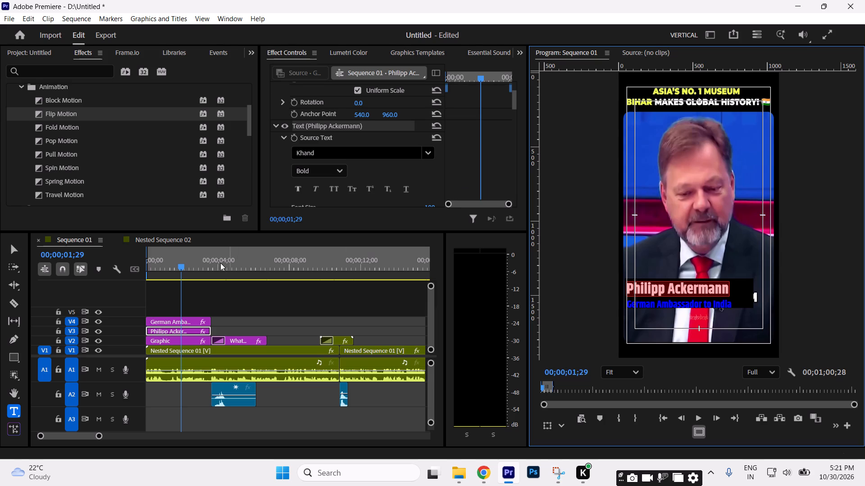
Move the rectangle graphic on V2 to position 424, 938 with the playhead at the sequence start, and save the project.
left_click_drag(193, 264, 79, 288)
left_click(211, 289)
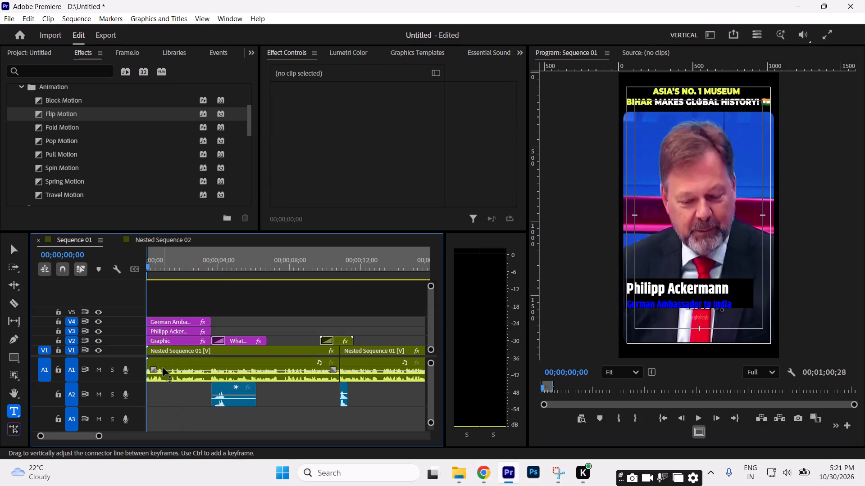
left_click(168, 330)
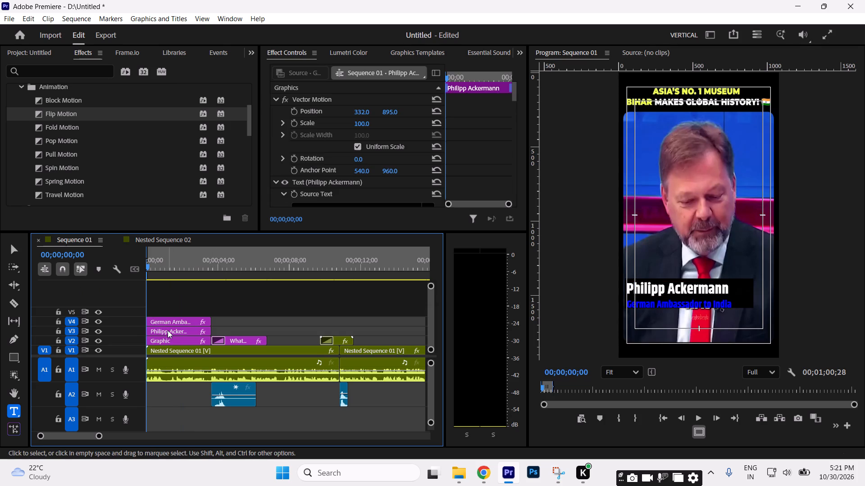
left_click(172, 342)
left_click_drag(358, 111, 287, 109)
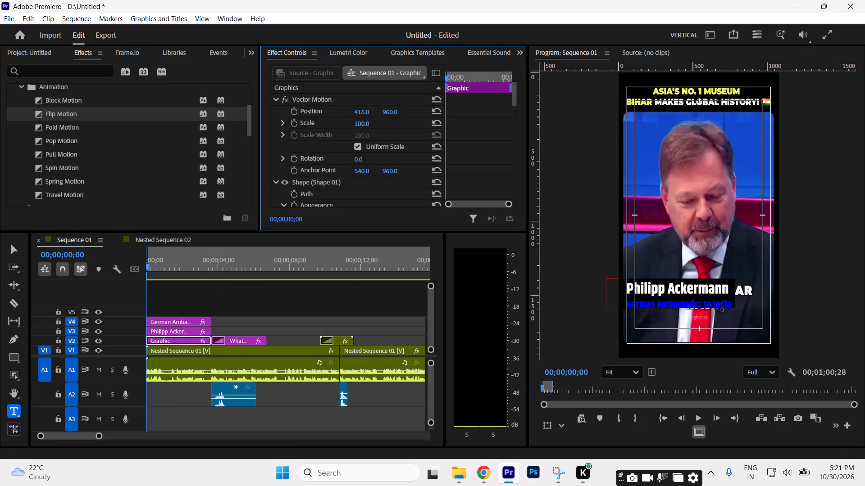
left_click_drag(287, 109, 292, 109)
left_click_drag(395, 111, 391, 120)
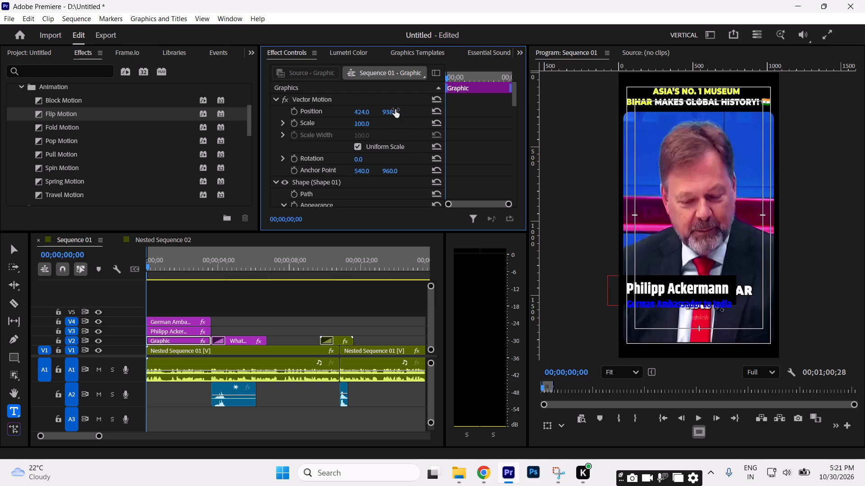
left_click(332, 305)
key("ctrl+s")
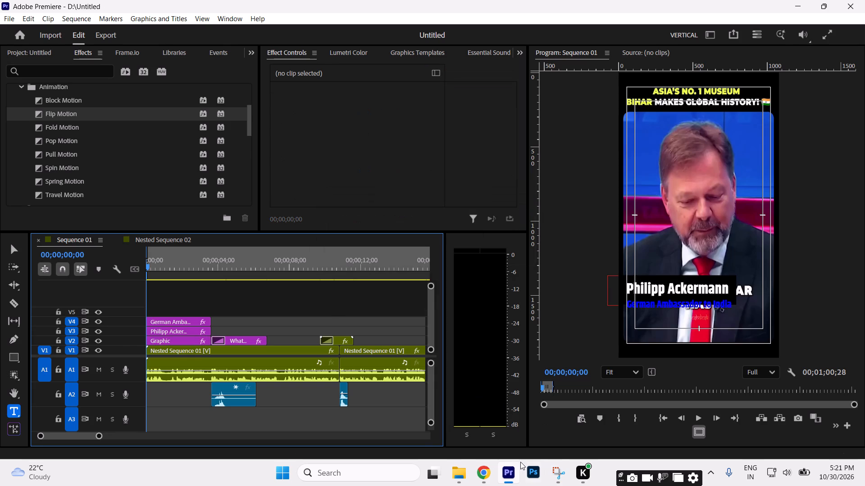
Switch to Photoshop and create a new 1600 x 960 px document at 72 ppi with a white background.
left_click(536, 478)
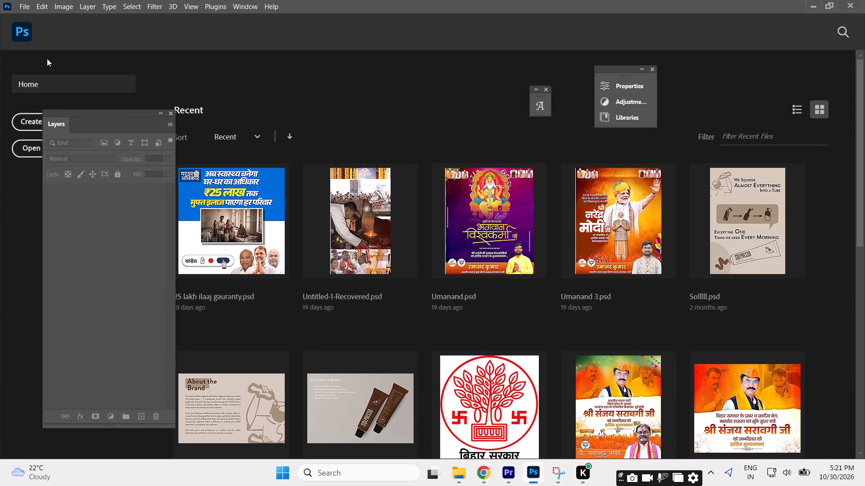
left_click(22, 6)
left_click(36, 19)
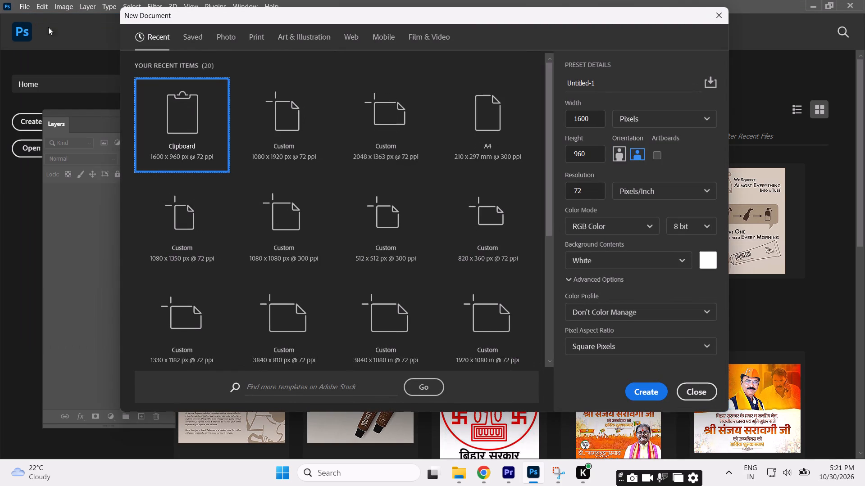
left_click(265, 148)
left_click(647, 394)
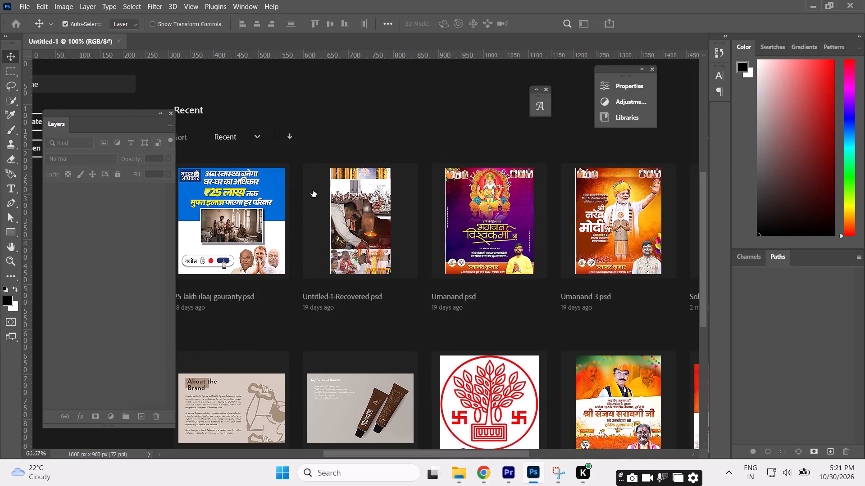
Create another new document, 1080 px wide and 1920 px high, at 72 ppi with a white background.
left_click(28, 4)
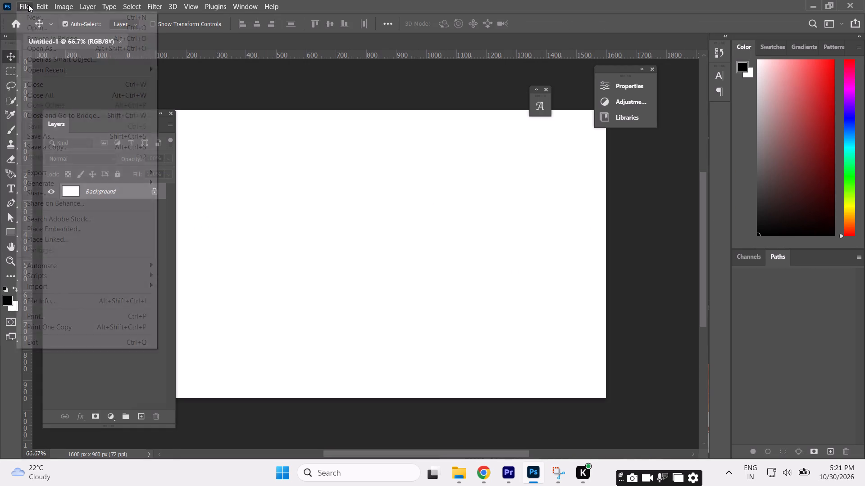
left_click(25, 18)
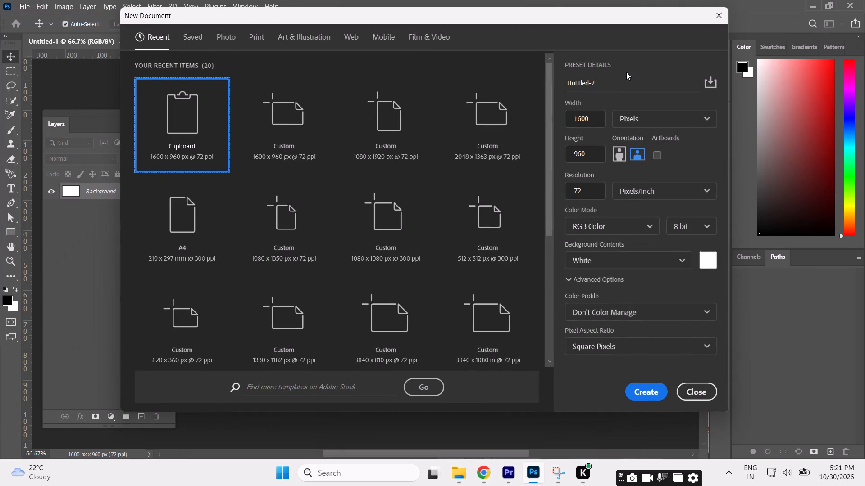
left_click_drag(592, 118, 506, 124)
type("1080")
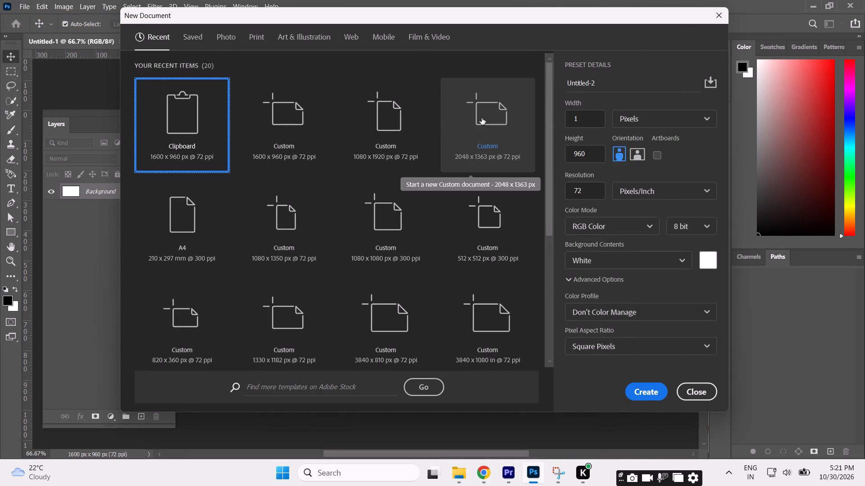
left_click(588, 121)
type("080")
left_click_drag(588, 155, 495, 156)
type("19")
type("20")
key("Return")
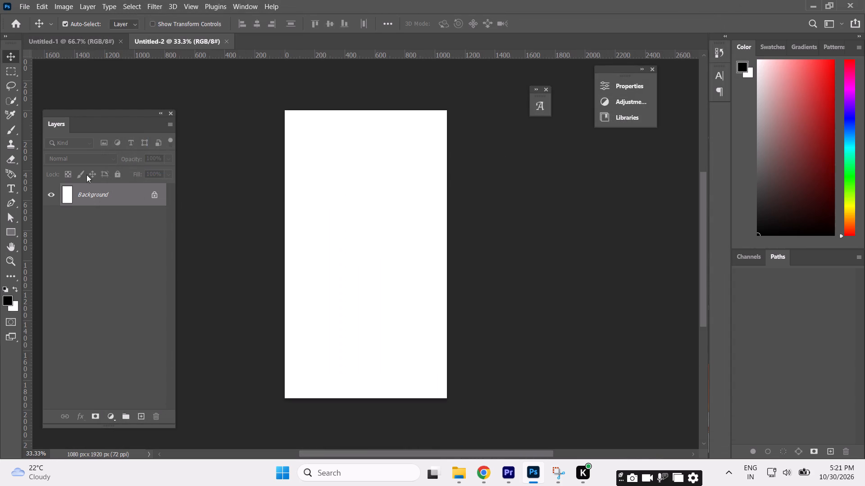
Draw a black rounded rectangle overlapping the canvas's left edge below mid-height and stretch it to about 901 x 229 px.
left_click(11, 236)
left_click_drag(268, 270, 373, 315)
left_click_drag(373, 315, 373, 315)
left_click(8, 55)
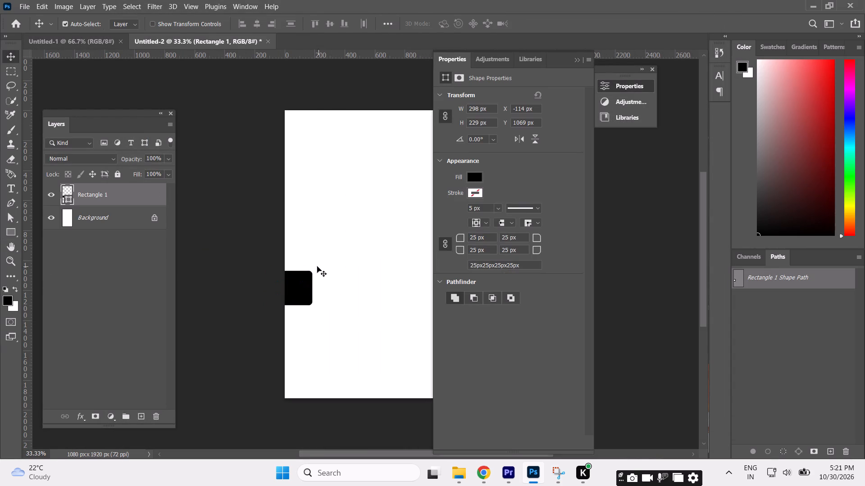
key("ctrl+t")
left_click_drag(312, 290, 398, 288, "shift")
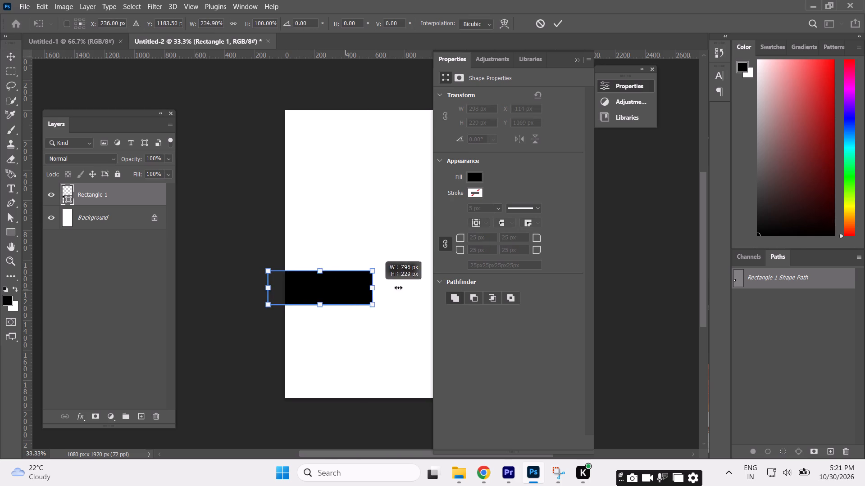
left_click_drag(398, 288, 402, 286, "shift")
key("Return")
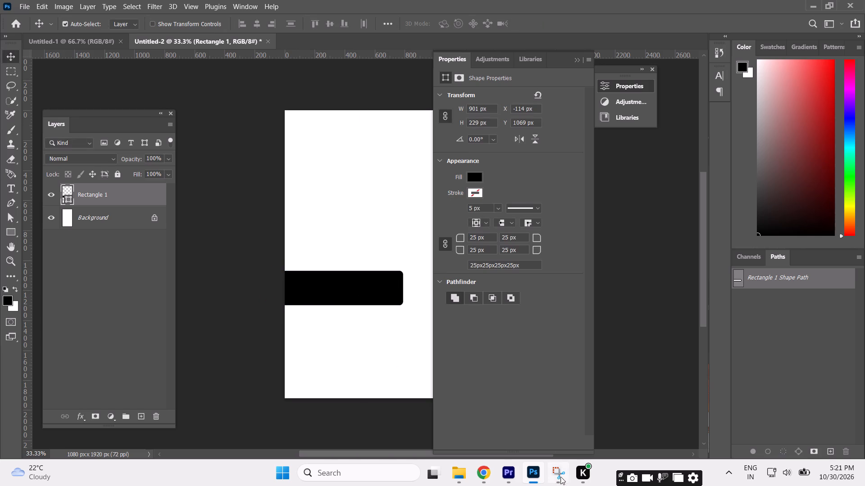
Switch to Chrome and copy the enlarged Britannica image of the German flag with the eagle emblem.
left_click(476, 477)
right_click(652, 259)
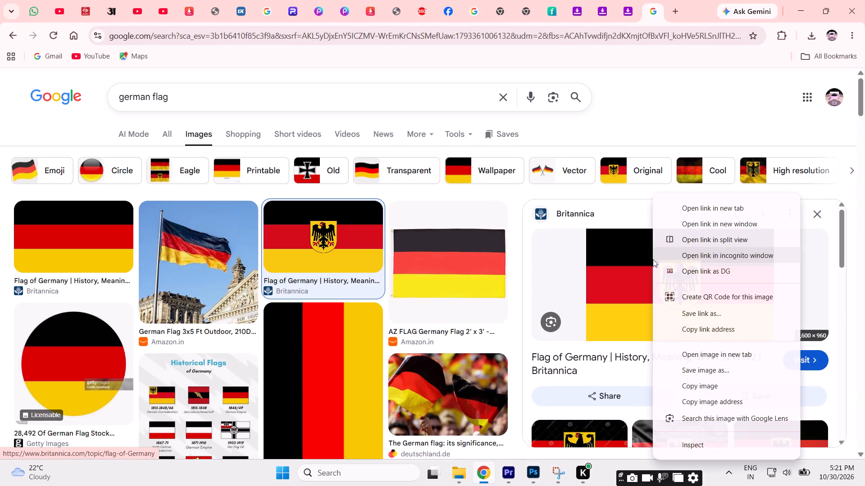
left_click(680, 387)
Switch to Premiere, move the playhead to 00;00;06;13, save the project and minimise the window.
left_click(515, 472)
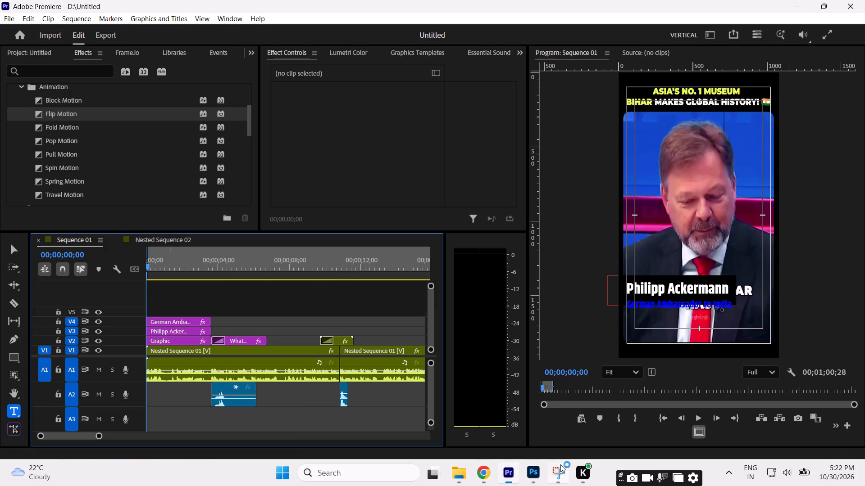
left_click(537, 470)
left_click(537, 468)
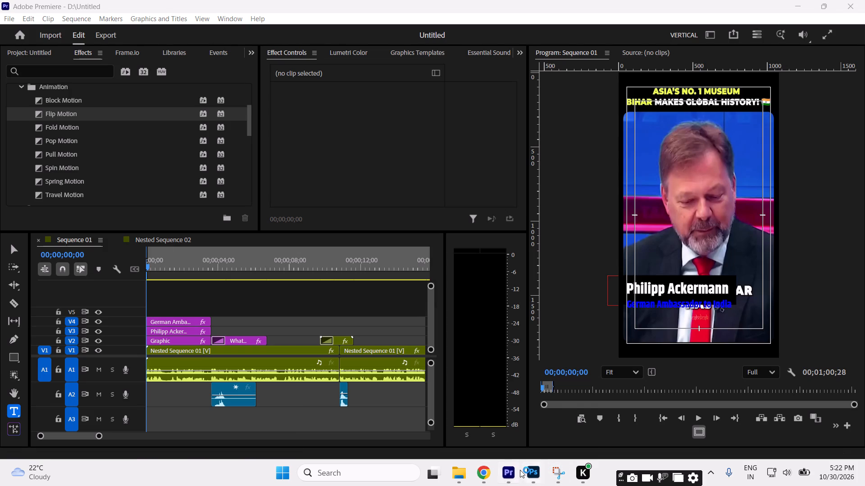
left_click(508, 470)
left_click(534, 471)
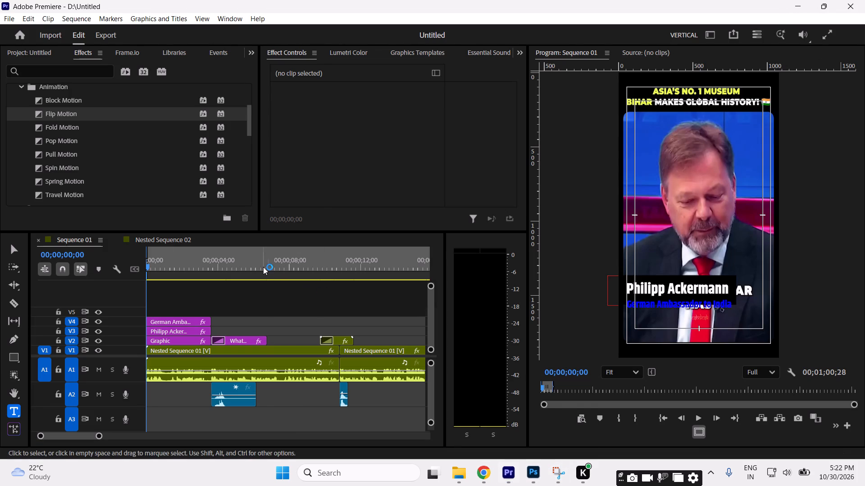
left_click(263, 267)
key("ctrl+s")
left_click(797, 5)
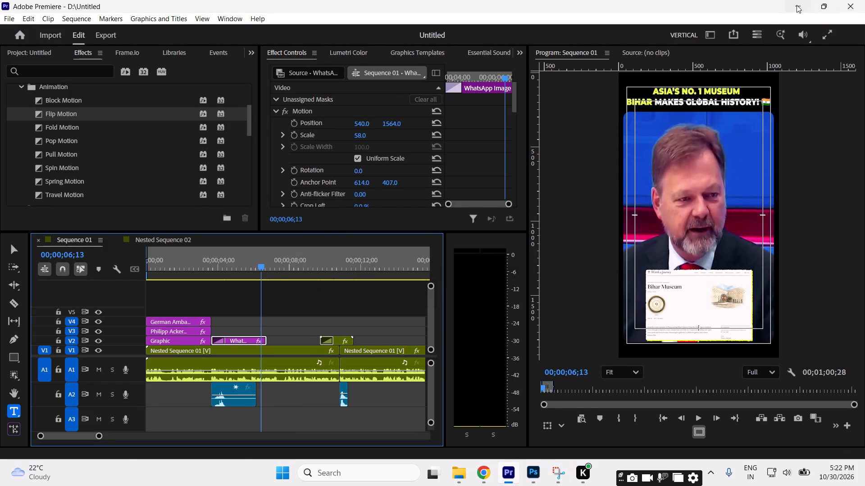
Close the open Photoshop window containing Untitled-2 and relaunch Photoshop.
left_click(536, 475)
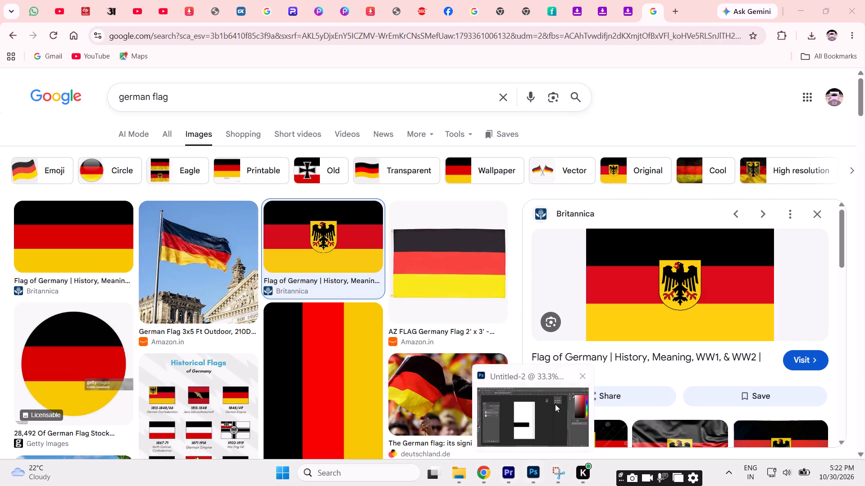
left_click(578, 373)
left_click(530, 417)
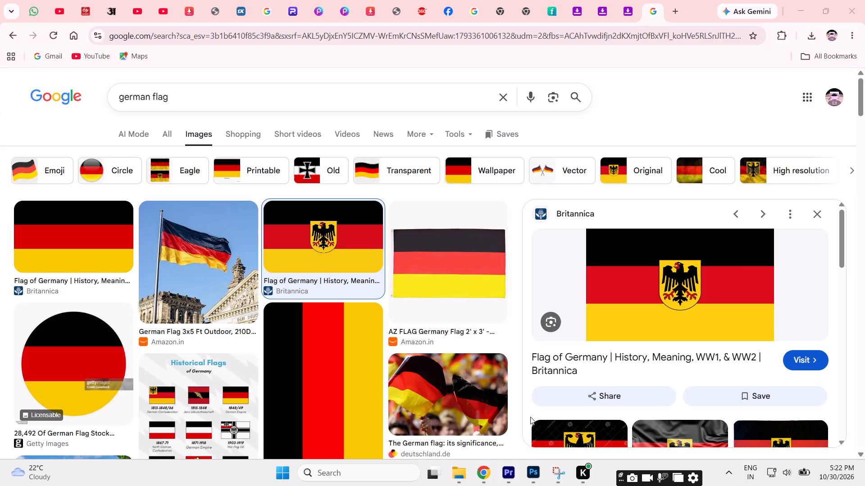
left_click(533, 478)
triple_click(533, 478)
Switch to Premiere, return the playhead to the start of Sequence 01 and save the project.
left_click(509, 468)
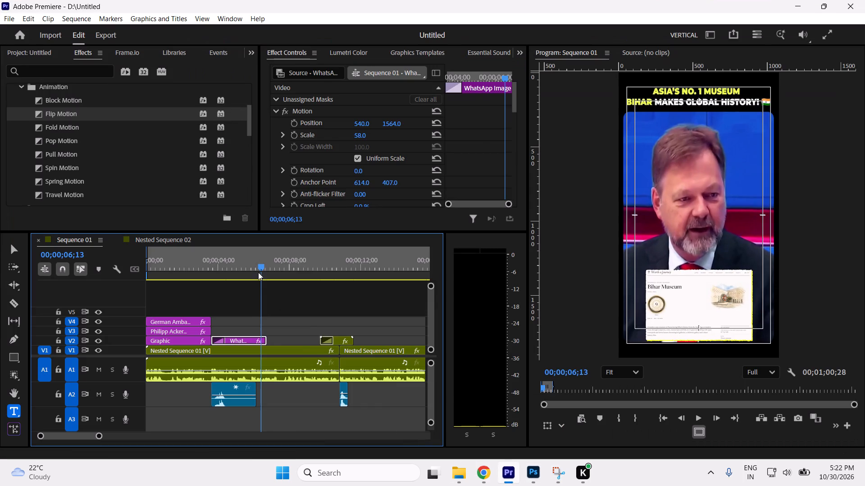
left_click_drag(260, 265, 25, 300)
left_click(246, 308)
key("ctrl+s")
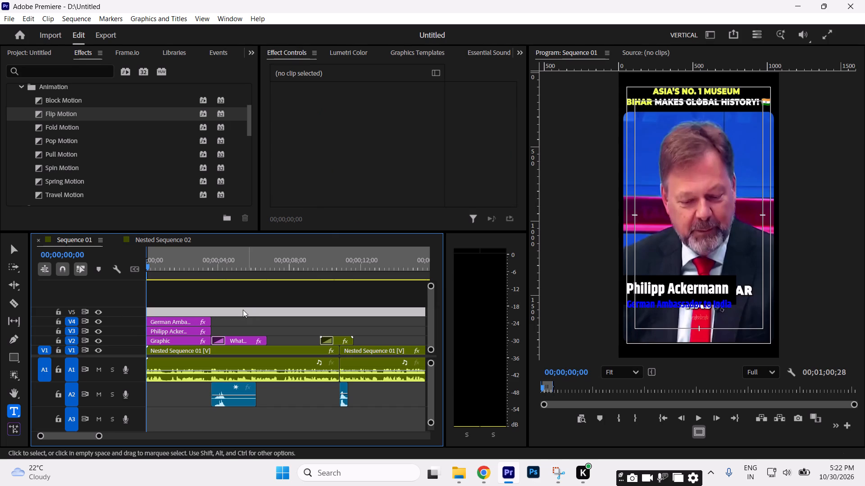
left_click(237, 309)
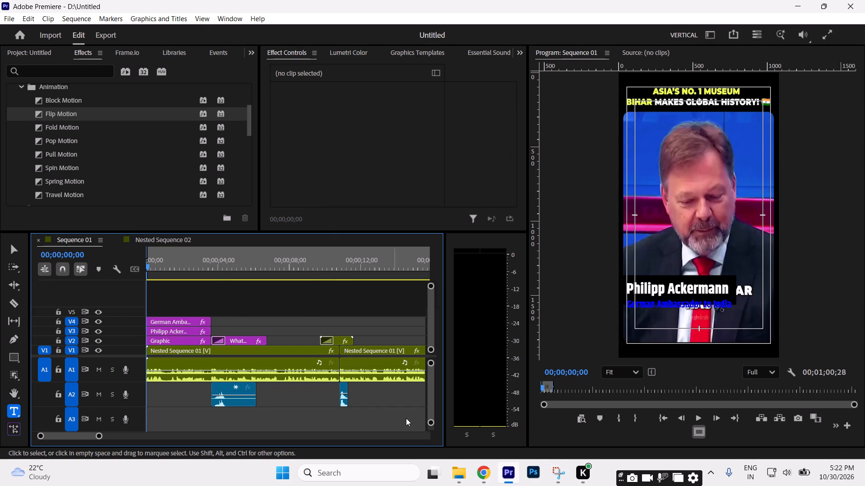
Switch to Photoshop and create a new document 1080 px wide and 1920 px high at 72 ppi with a white background.
left_click(531, 465)
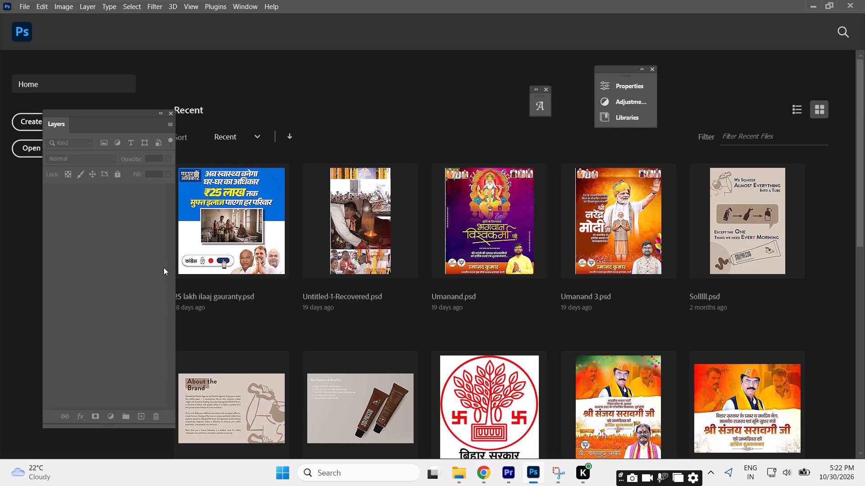
left_click(17, 8)
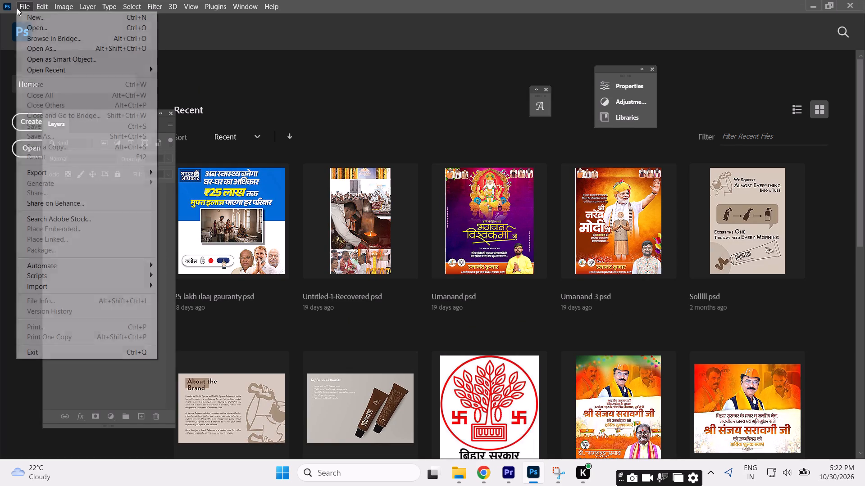
left_click(53, 19)
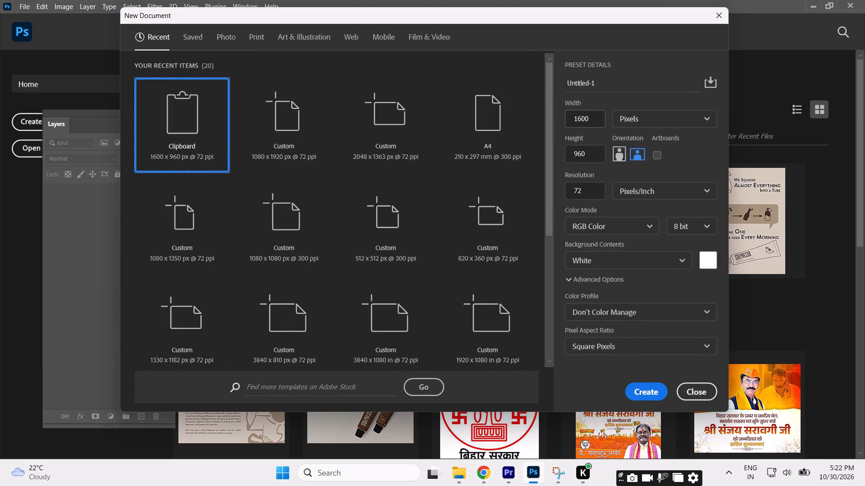
left_click_drag(588, 117, 475, 132)
type("1080")
left_click(592, 119)
key("ctrl+a")
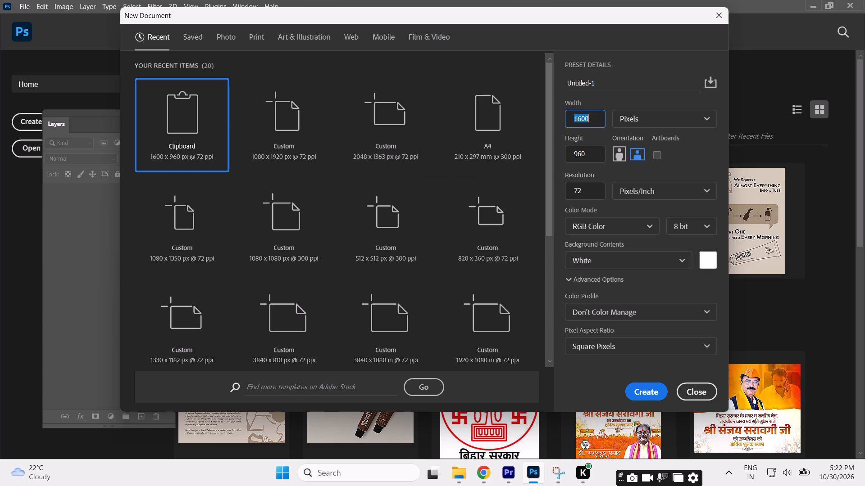
type("1080")
left_click_drag(591, 152, 532, 155)
type("1920")
key("Return")
key("Return")
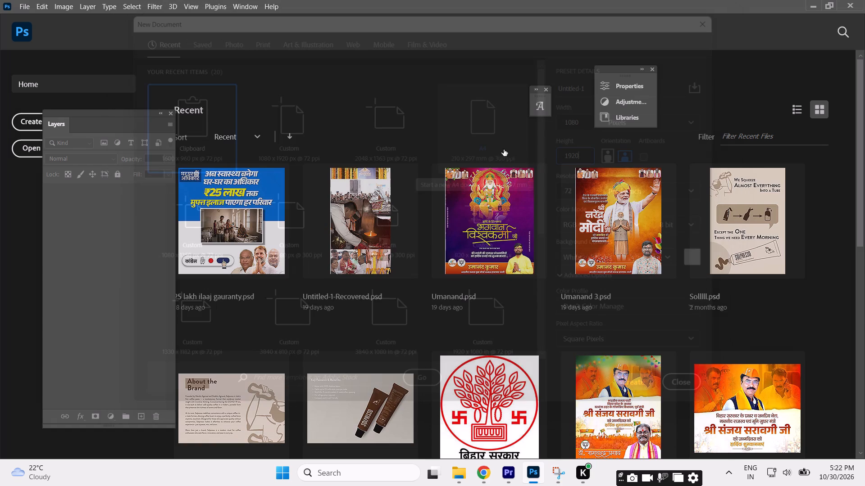
Draw a black rounded rectangle about 793 x 219 px overlapping the canvas's left edge below mid-height.
left_click(14, 228)
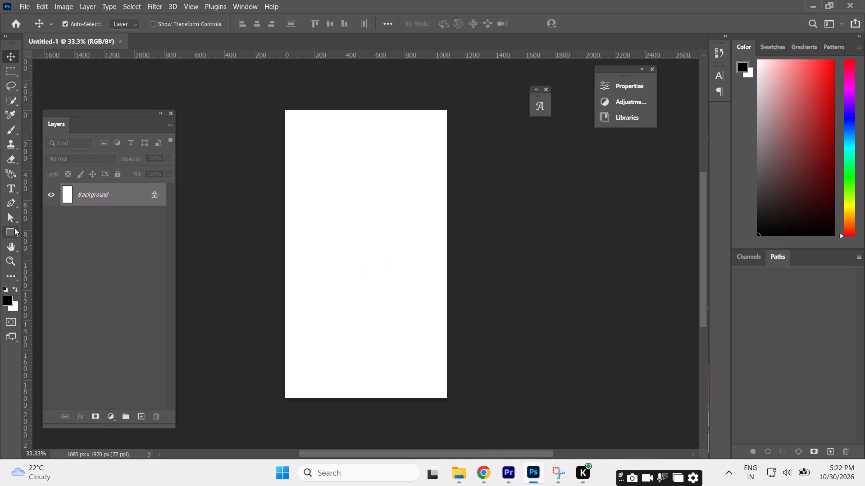
left_click_drag(248, 276, 364, 320)
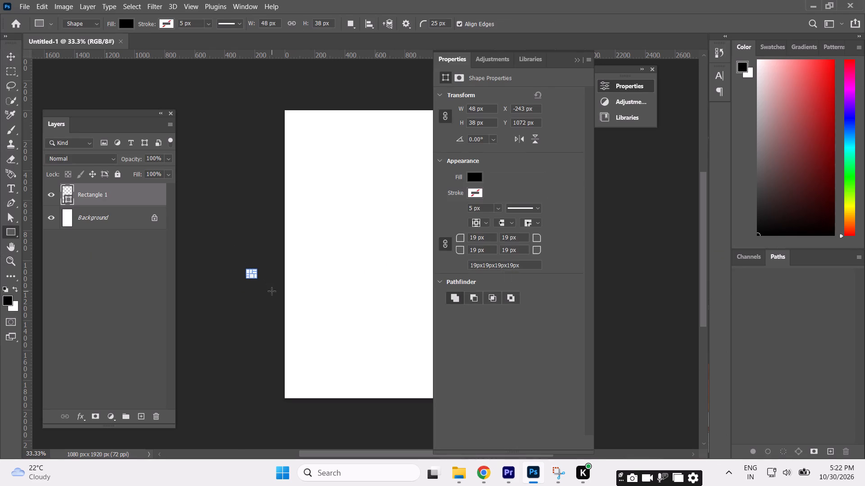
key("ctrl+z")
left_click_drag(268, 278, 317, 317)
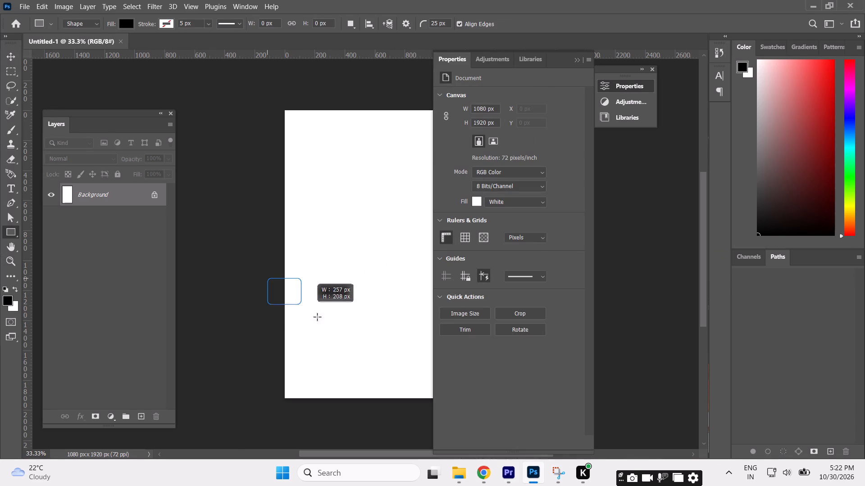
left_click_drag(317, 317, 386, 310)
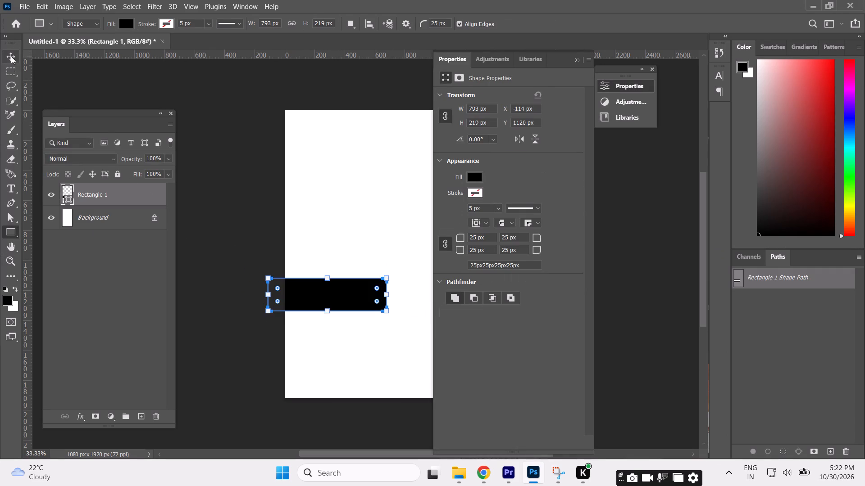
Move the black rounded rectangle slightly down and scale it up proportionally to about 1012 x 280 px.
left_click(11, 56)
left_click_drag(341, 301, 342, 312)
key("ctrl+t")
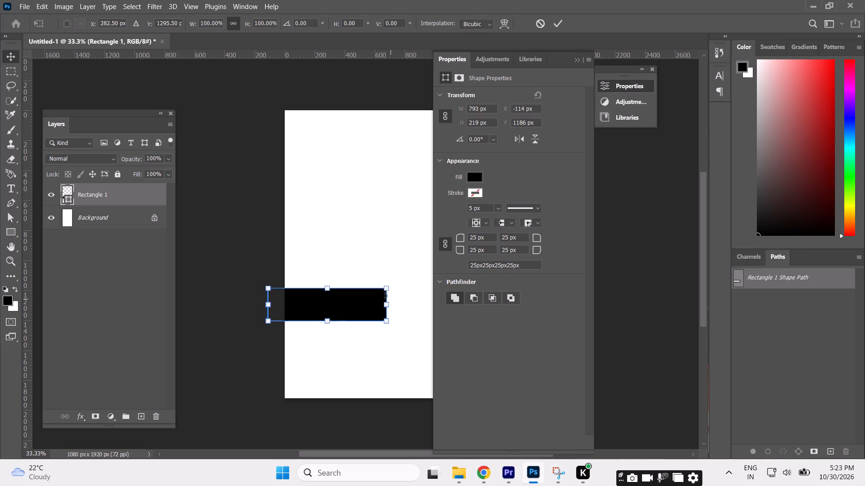
left_click_drag(383, 286, 417, 279)
key("Return")
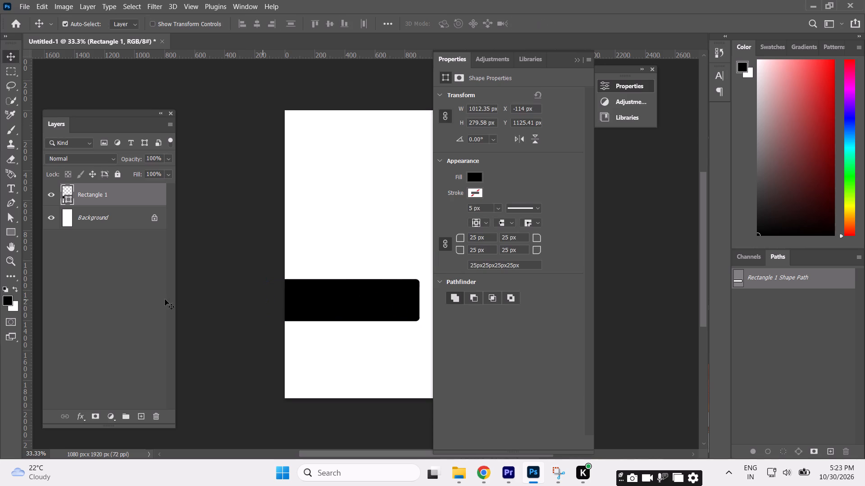
Add a text line above the black rectangle and try to paste the clipboard content over its placeholder text.
left_click(14, 190)
left_click(330, 233)
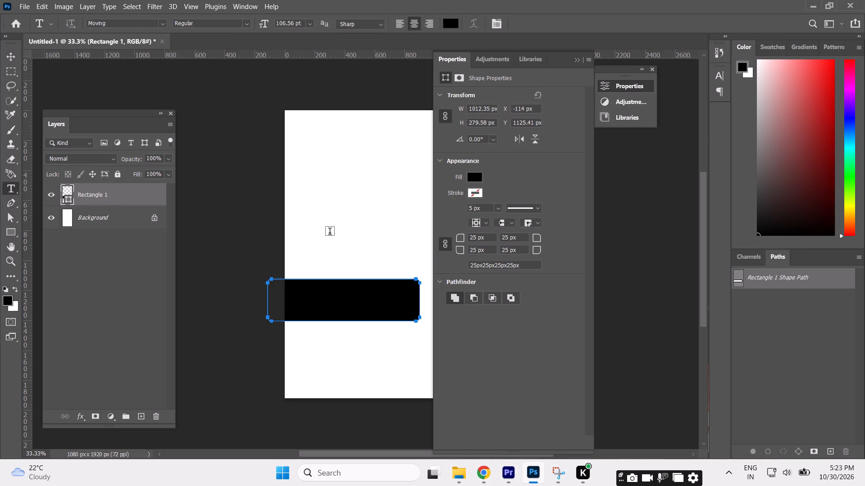
left_click(338, 228)
key("ctrl+a")
key("ctrl+v")
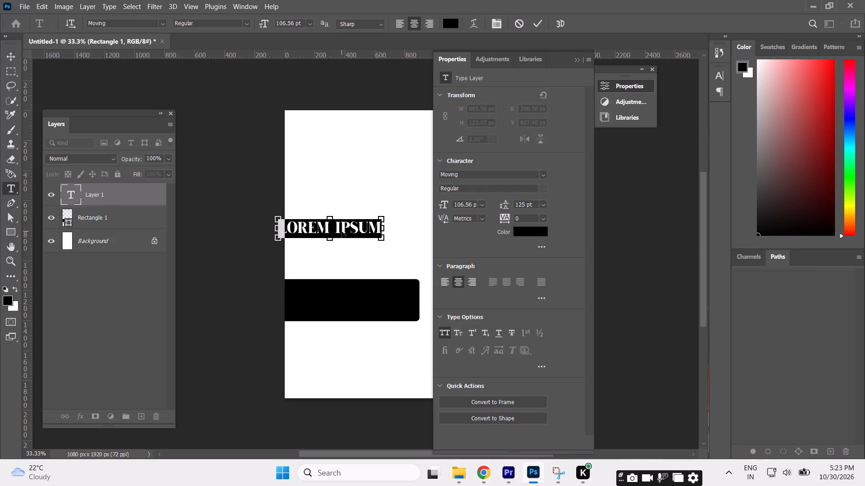
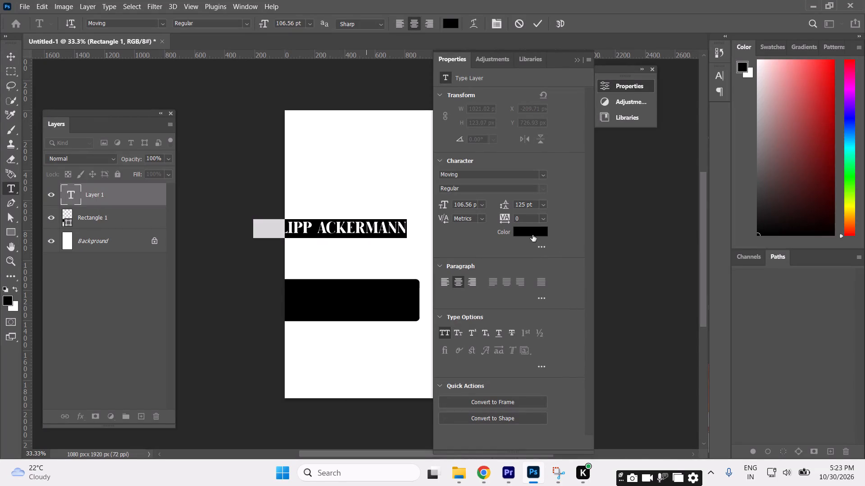
Set the colour of the speaker's name text to pure red, ff0000.
left_click(533, 235)
left_click_drag(632, 202, 864, 0)
left_click(829, 101)
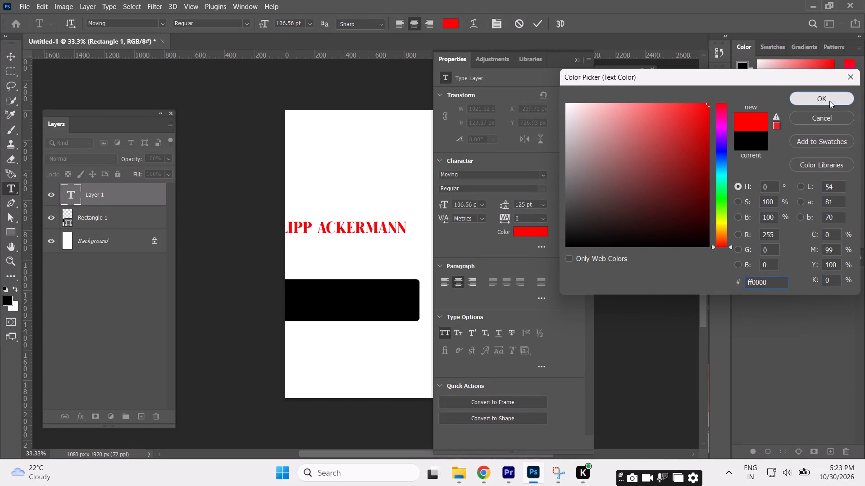
Move the red name onto the upper part of the black rectangle, flush with the canvas's left edge, and scale it proportionally to about 862 x 104 px.
left_click(9, 53)
left_click_drag(305, 226, 338, 262)
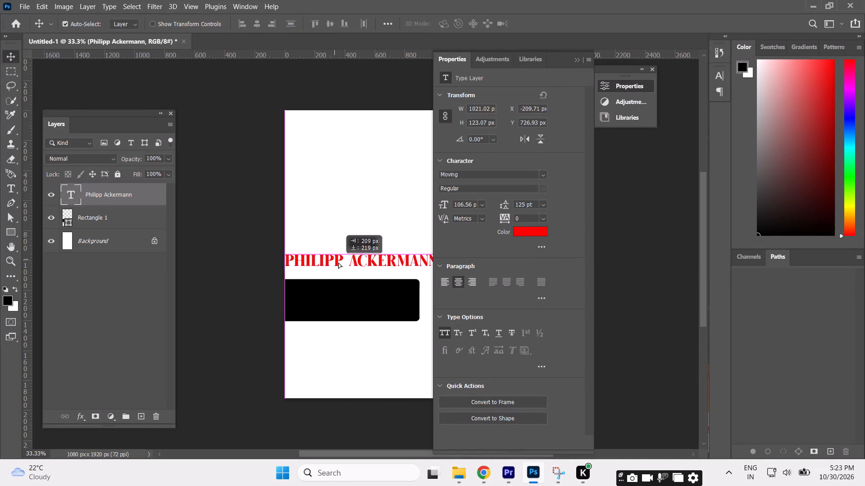
left_click_drag(338, 262, 334, 292)
key("ctrl+t")
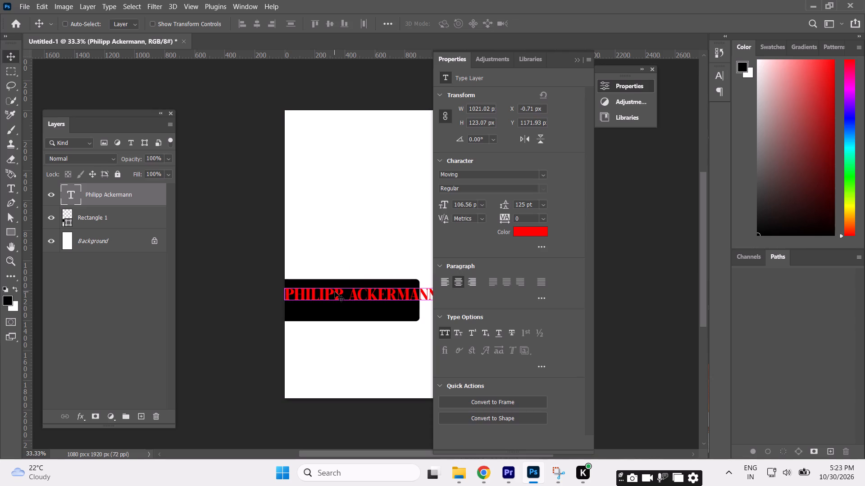
left_click_drag(553, 61, 669, 87)
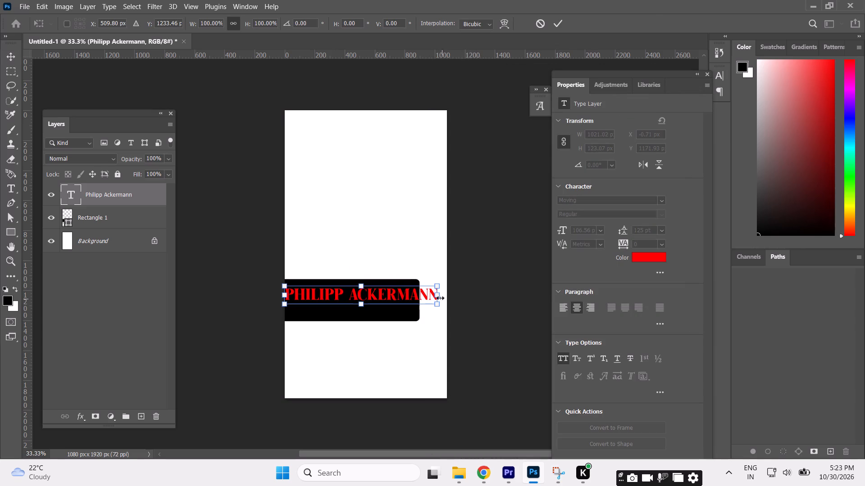
left_click_drag(439, 297, 415, 292)
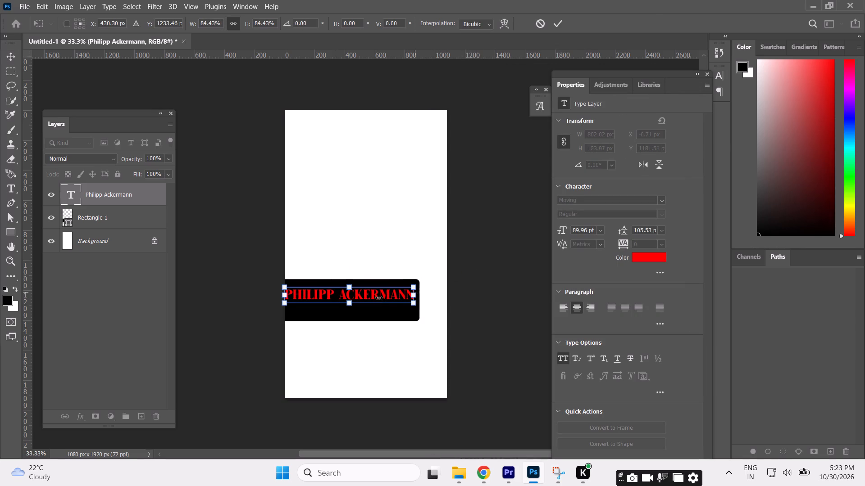
left_click(377, 299)
key("Return")
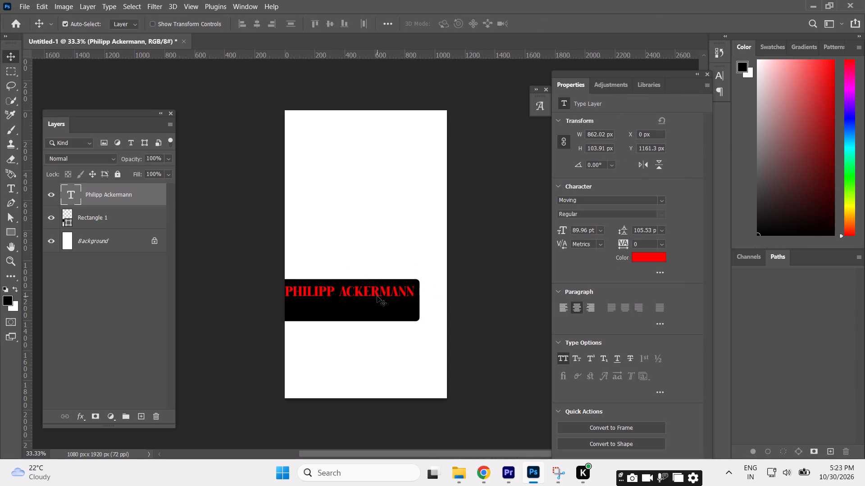
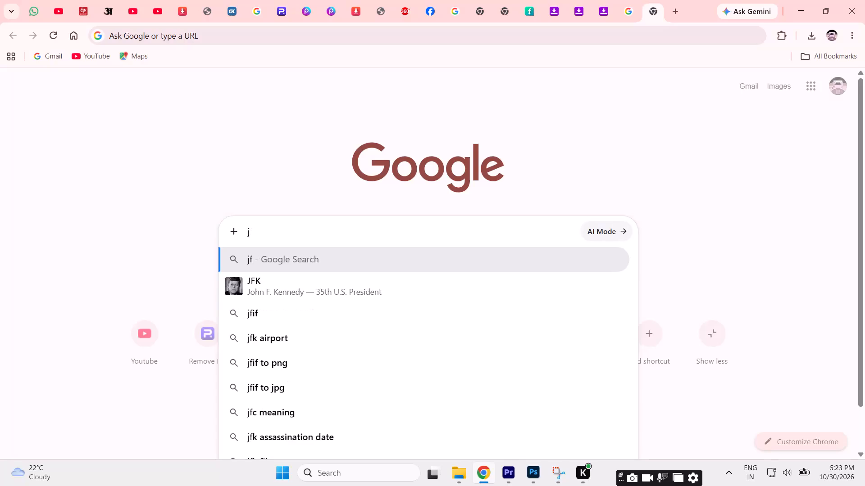
Search Google Images for "jdu logo" and copy the Wikimedia Commons Janata Dal (United) flag image.
type("du logo")
key("space")
key("Return")
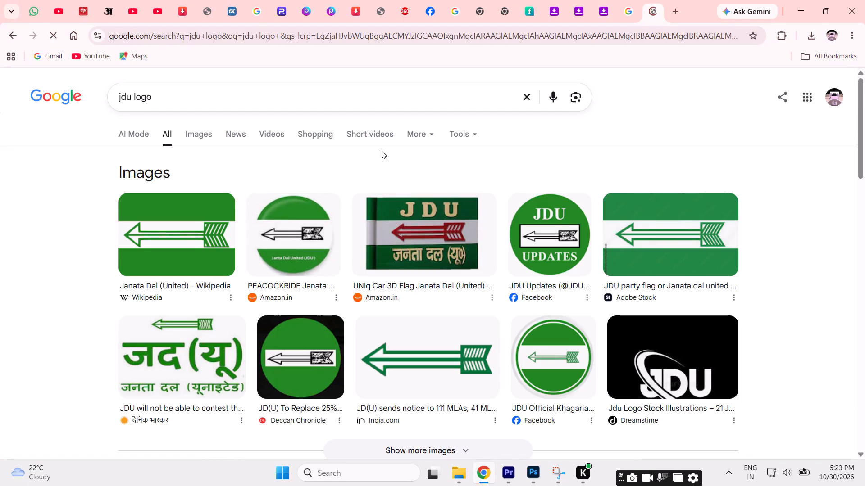
left_click(208, 224)
left_click(160, 252)
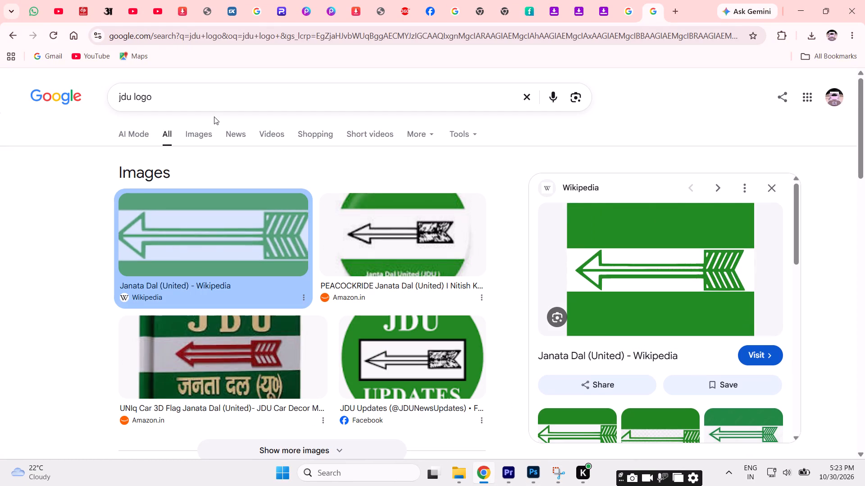
left_click(202, 137)
left_click(103, 276)
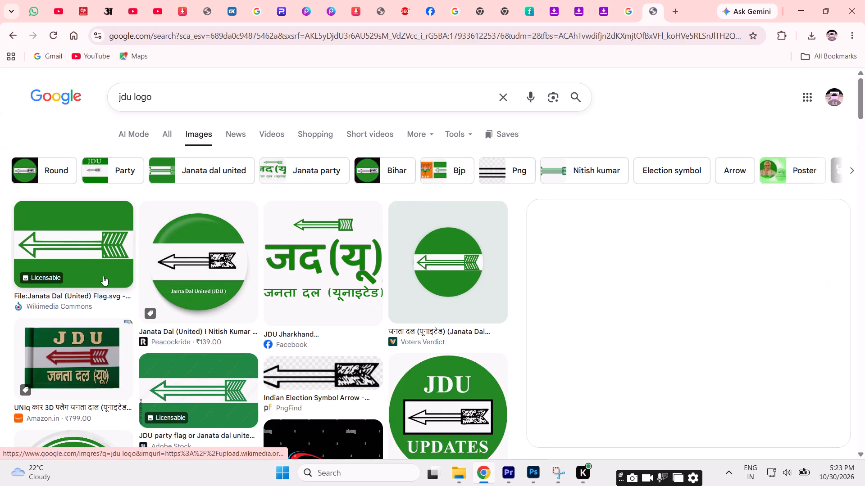
right_click(643, 268)
left_click(691, 195)
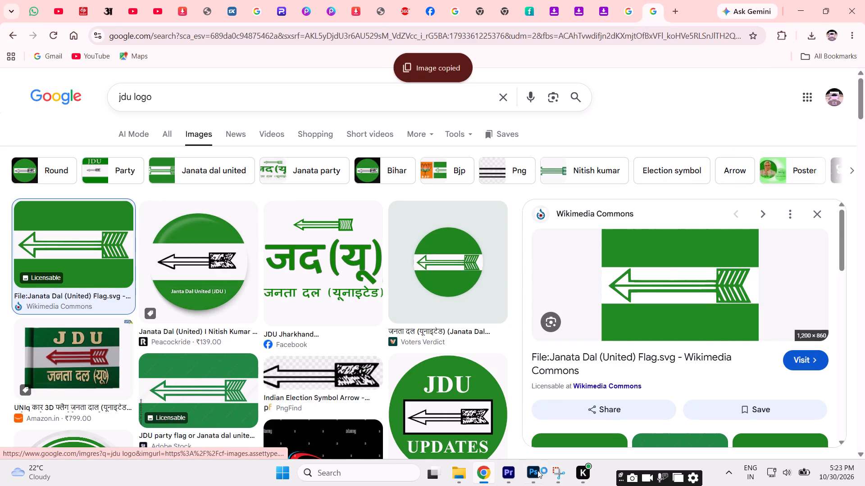
Switch back to the lower-third document in Photoshop.
left_click(531, 475)
left_click(534, 469)
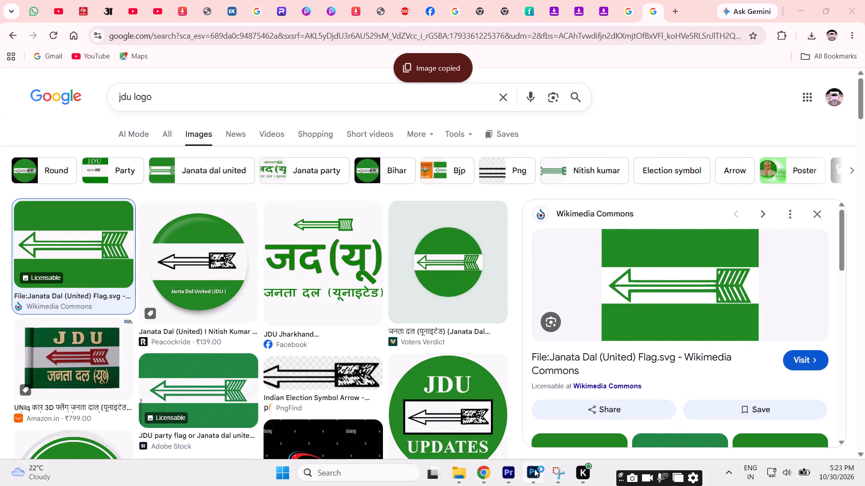
left_click(534, 469)
left_click(792, 11)
left_click(419, 217)
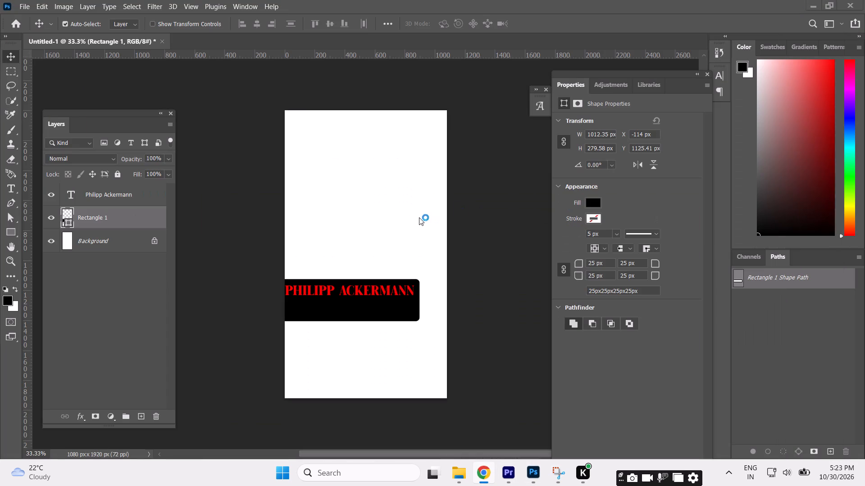
left_click(366, 246)
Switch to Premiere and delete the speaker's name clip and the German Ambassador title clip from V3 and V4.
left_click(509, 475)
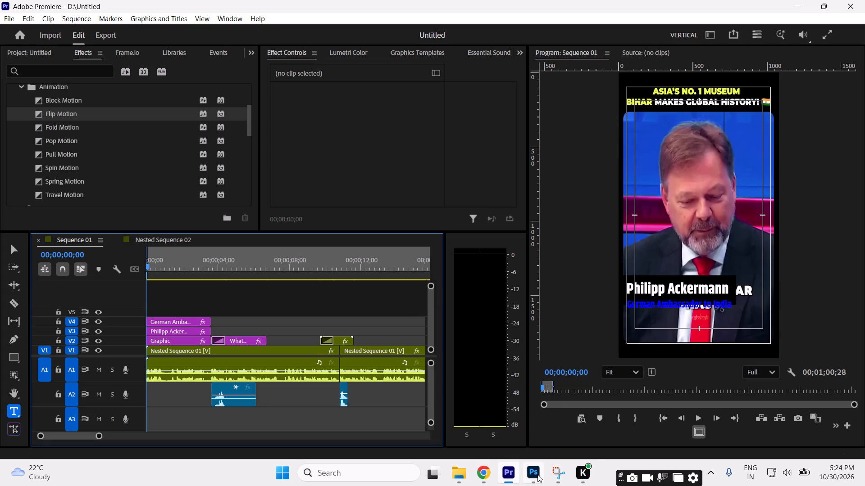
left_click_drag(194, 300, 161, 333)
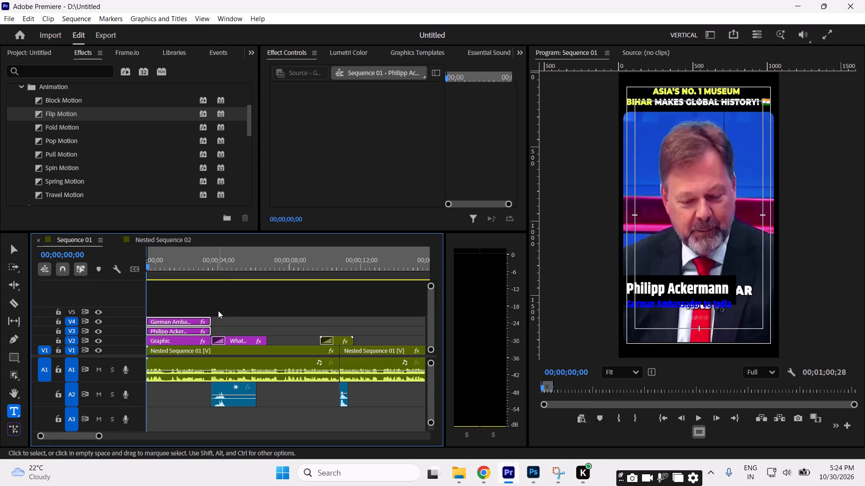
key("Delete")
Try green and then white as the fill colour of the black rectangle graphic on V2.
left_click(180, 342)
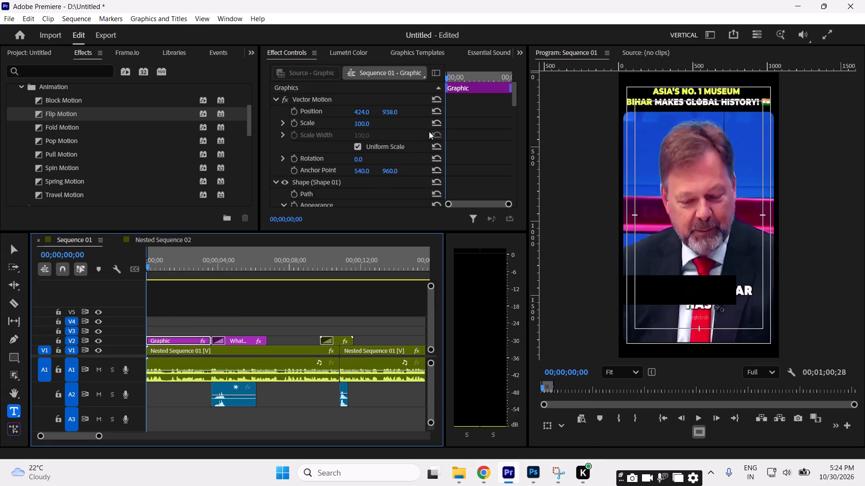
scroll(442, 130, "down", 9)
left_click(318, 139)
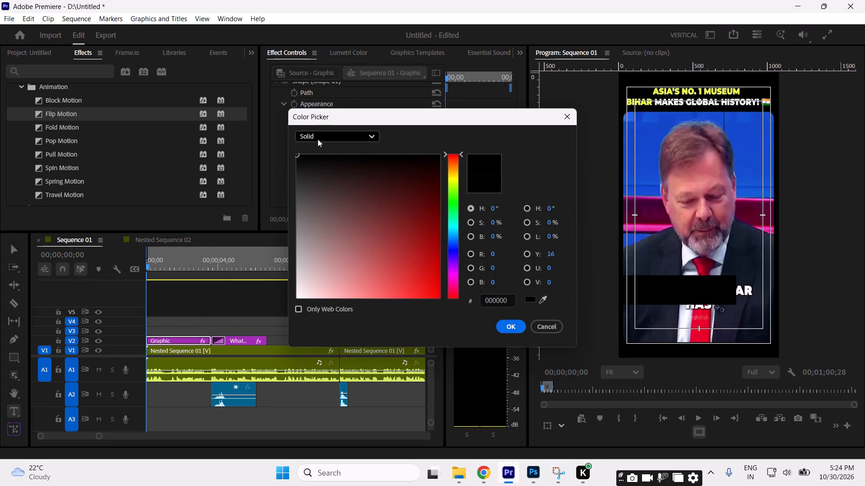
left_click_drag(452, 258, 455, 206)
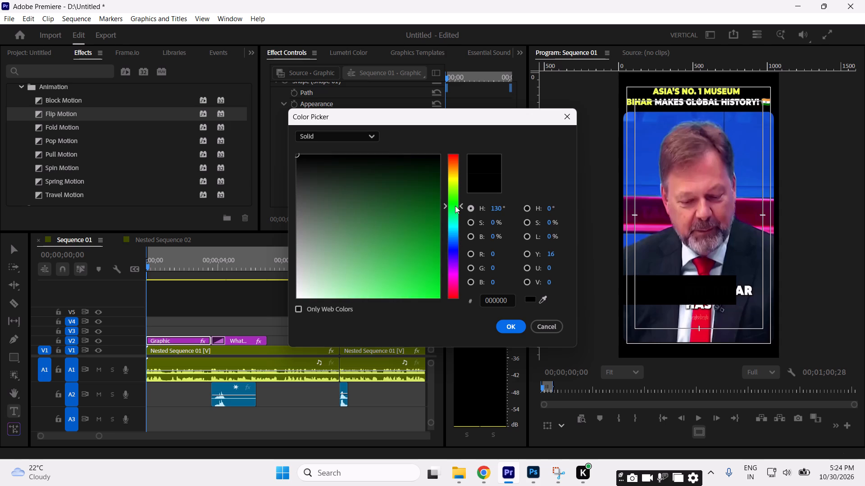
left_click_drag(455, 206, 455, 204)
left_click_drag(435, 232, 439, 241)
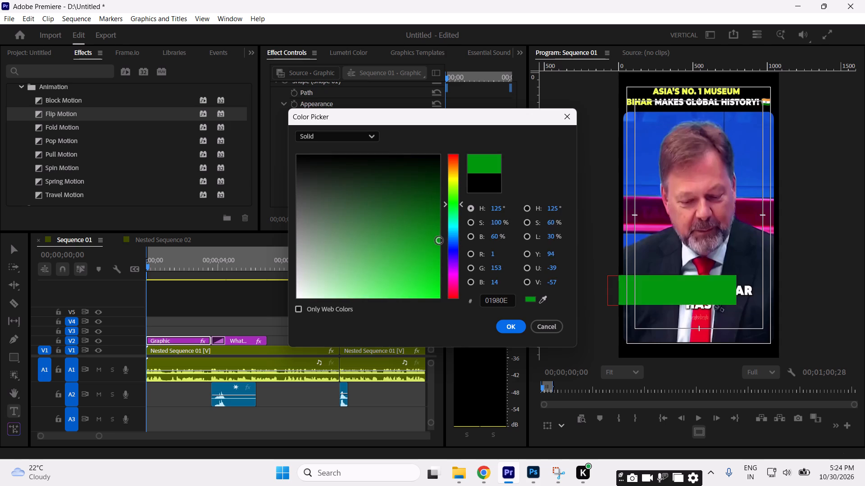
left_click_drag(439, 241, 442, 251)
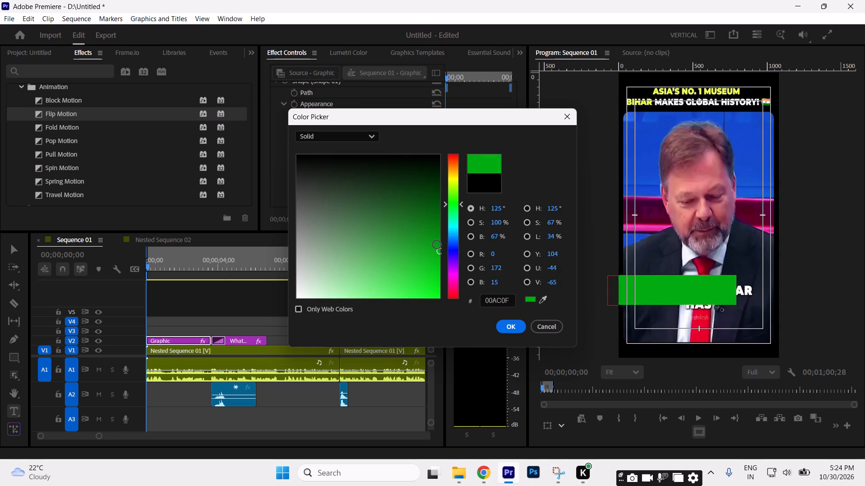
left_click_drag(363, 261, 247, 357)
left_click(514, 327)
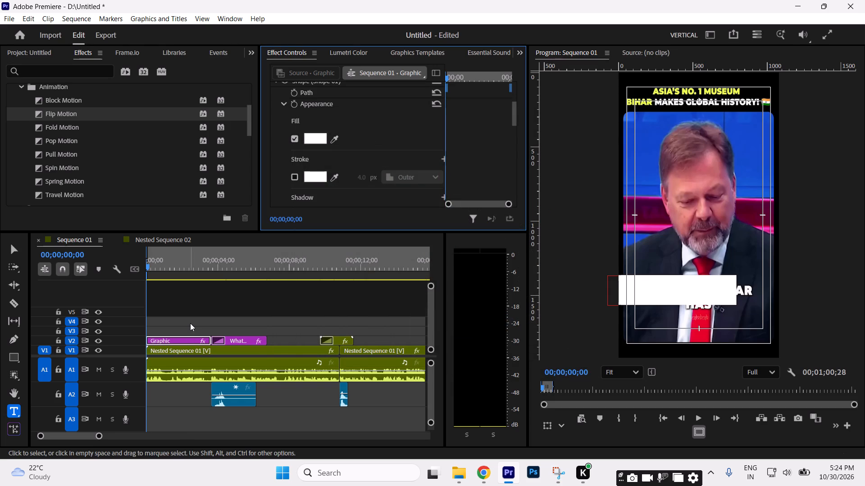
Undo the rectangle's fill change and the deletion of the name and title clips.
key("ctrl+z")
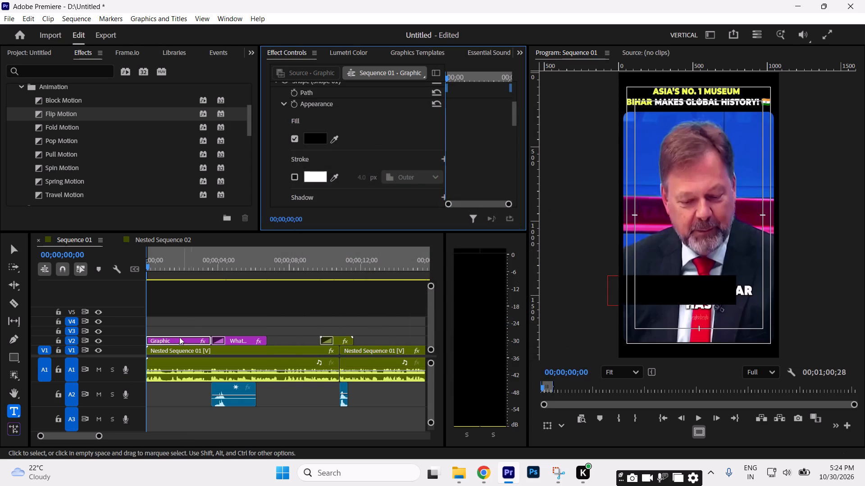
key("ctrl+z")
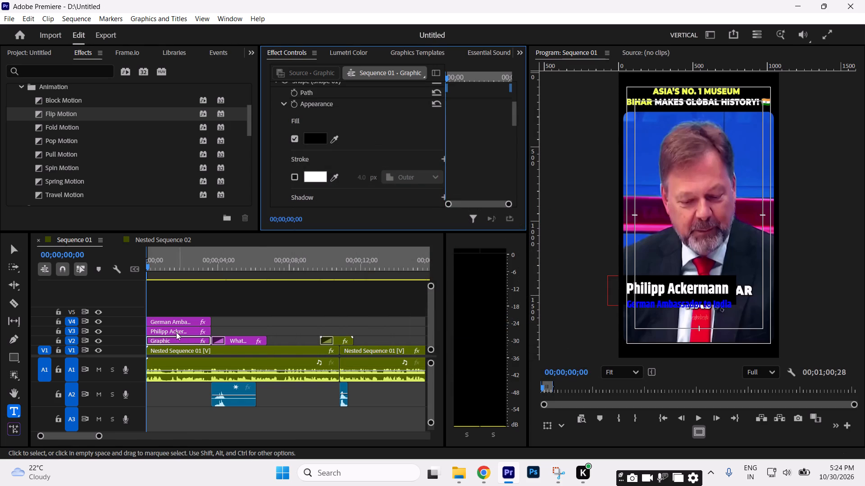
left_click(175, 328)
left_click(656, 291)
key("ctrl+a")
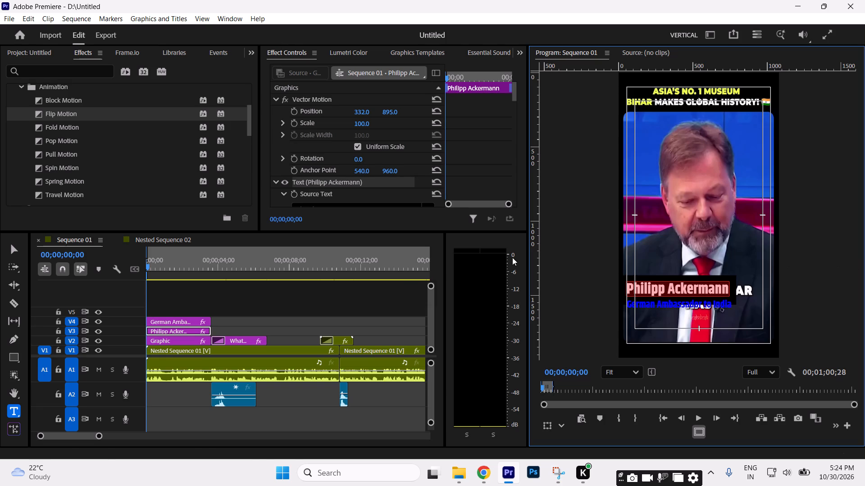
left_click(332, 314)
Recolour the "German Ambassador to India" text to yellow EEFE50, sampled from the "ASIA'S NO. 1 MUSEUM" headline.
left_click(176, 321)
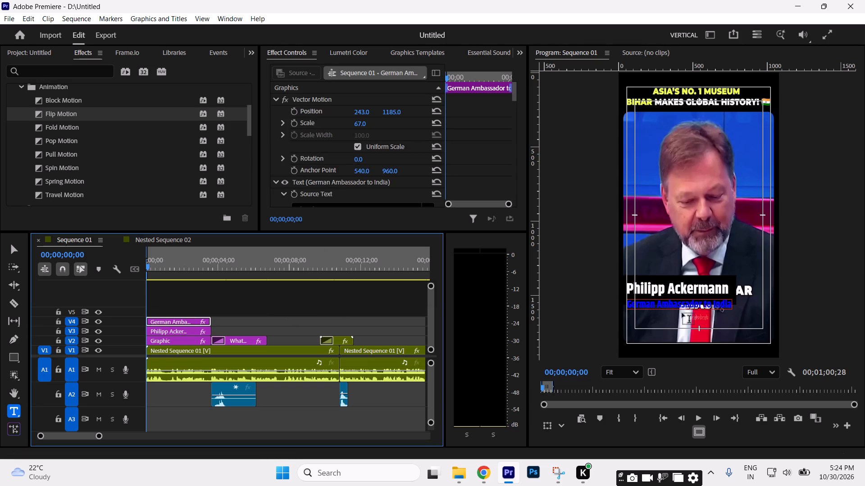
left_click(678, 307)
key("ctrl+a")
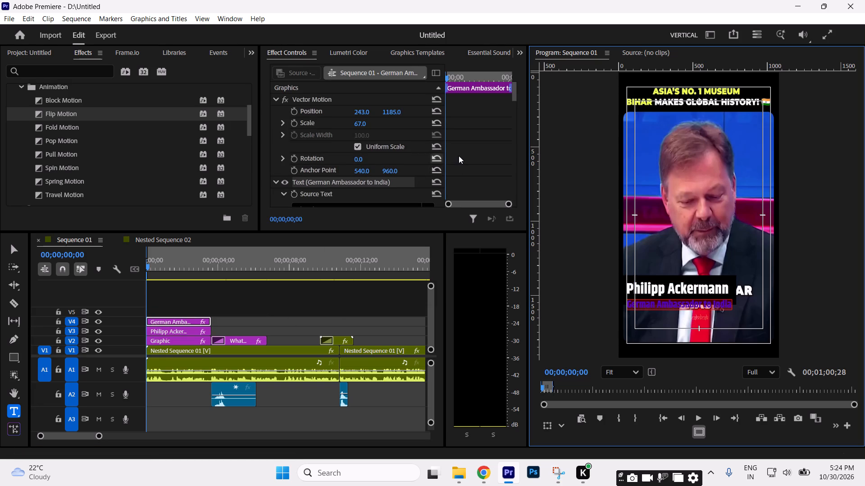
scroll(459, 156, "down", 17)
left_click(319, 188)
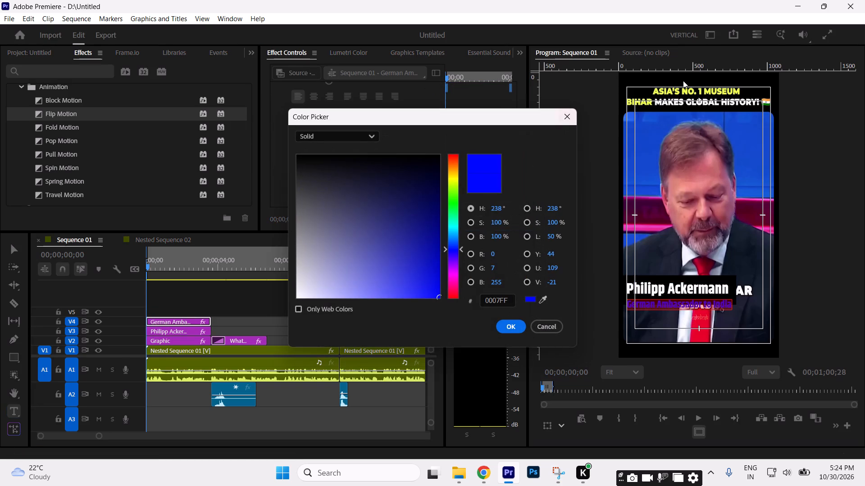
left_click(544, 298)
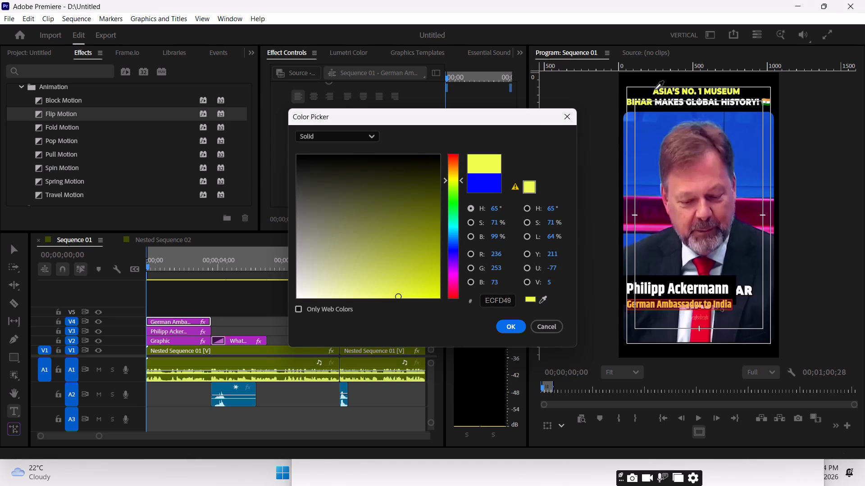
left_click(656, 90)
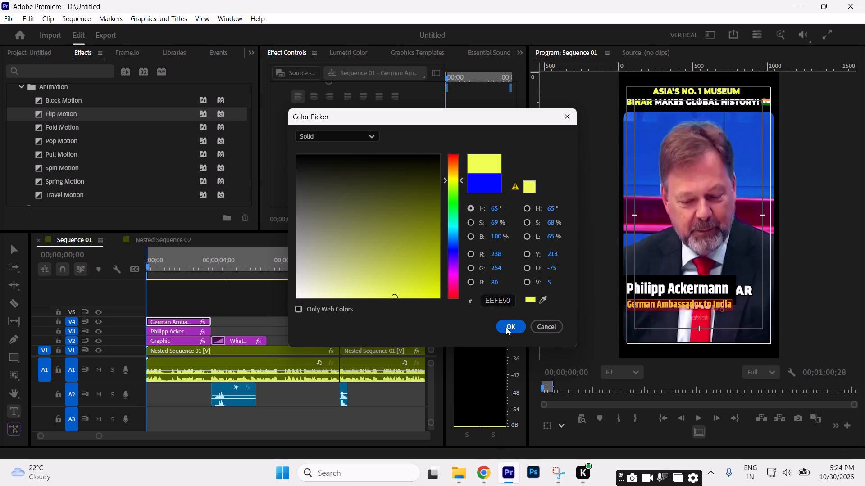
left_click(515, 324)
left_click(272, 315)
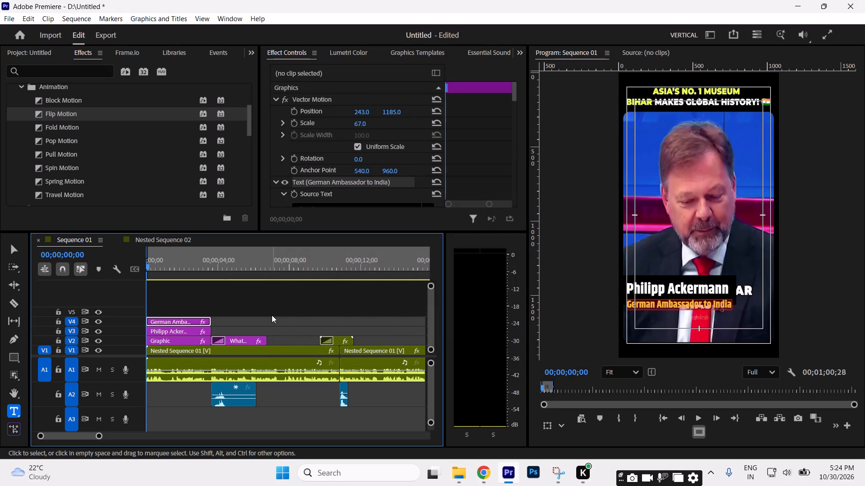
Turn off uniform scaling on the black rectangle graphic, widen it to scale width 109 and set its horizontal position to 398.
left_click(174, 342)
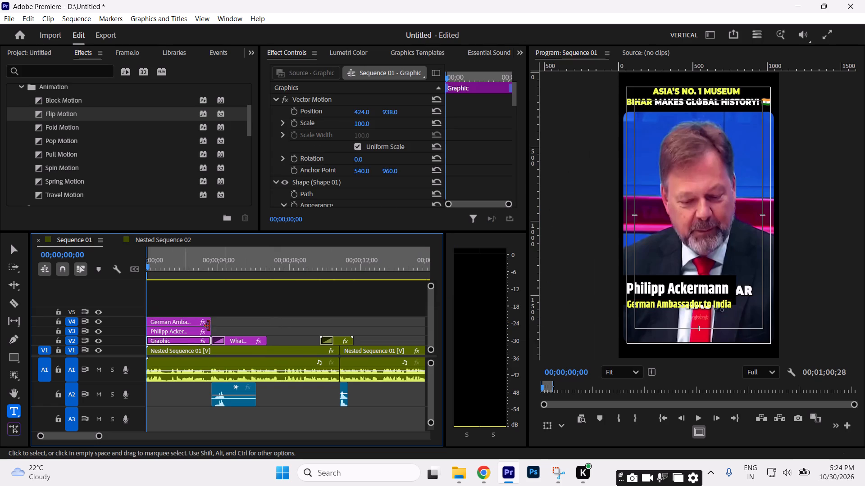
left_click_drag(361, 111, 432, 110)
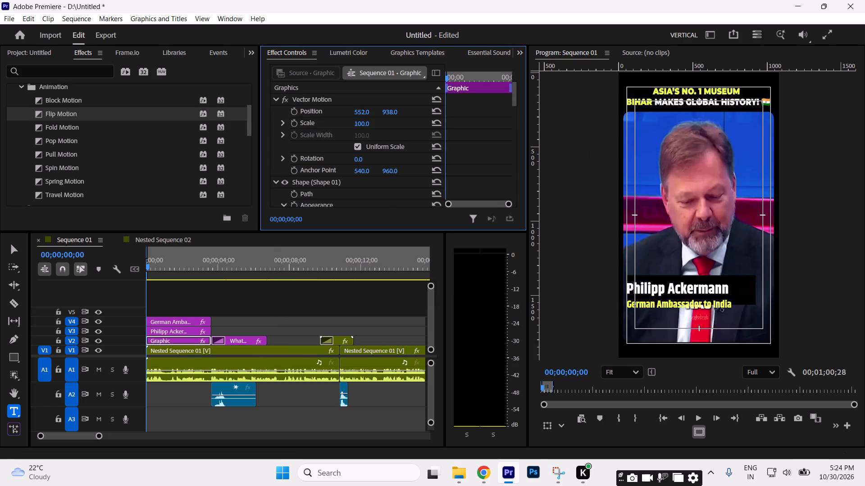
left_click_drag(432, 110, 426, 112)
left_click_drag(426, 112, 418, 111)
left_click(360, 145)
left_click(362, 135)
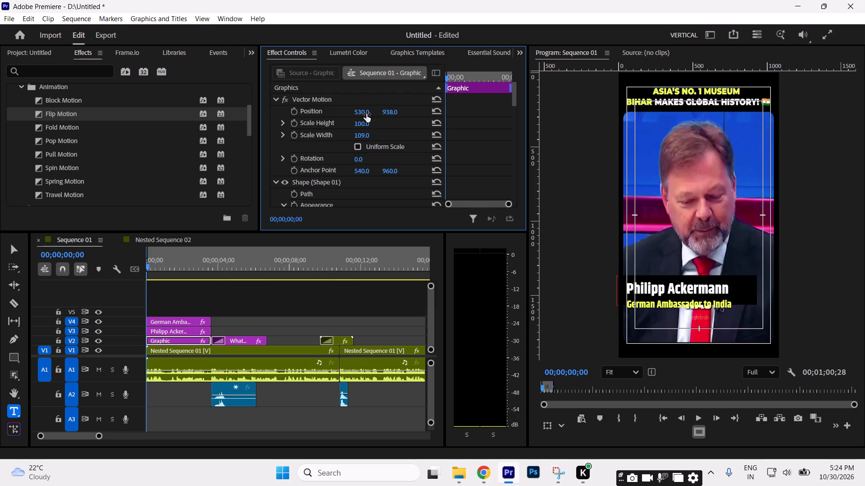
left_click_drag(366, 114, 363, 115)
left_click_drag(363, 115, 378, 118)
left_click_drag(378, 118, 301, 119)
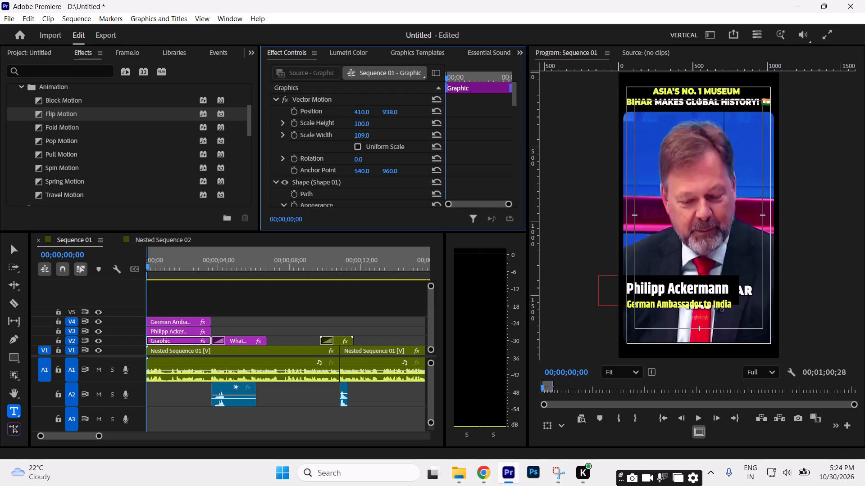
left_click_drag(301, 119, 299, 121)
left_click_drag(299, 121, 293, 120)
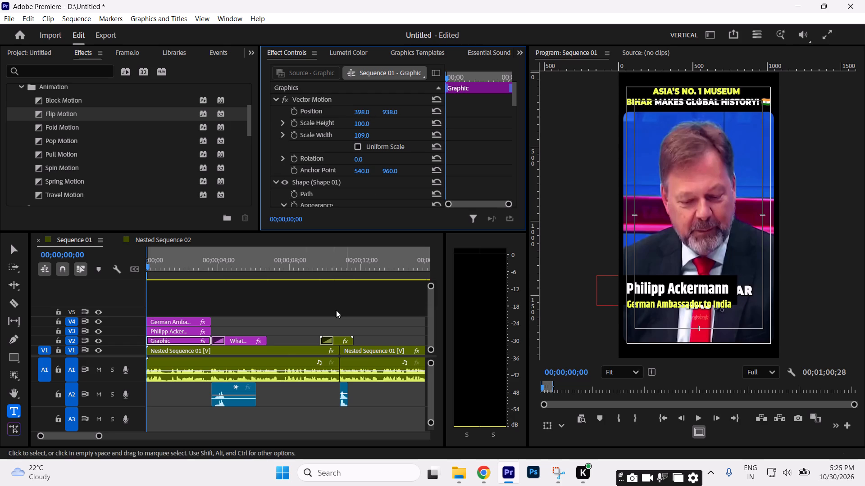
Raise the speaker's name text within the black rectangle by setting its vertical position to 884.
left_click(165, 330)
left_click_drag(391, 112, 390, 112)
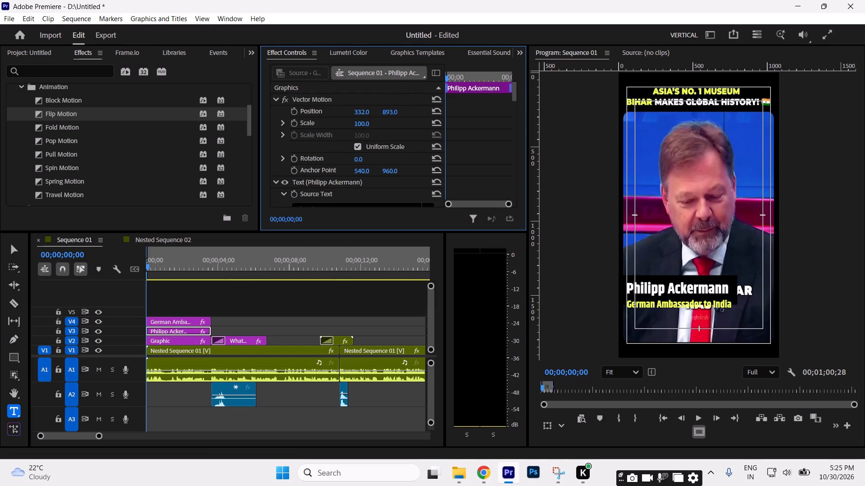
left_click_drag(390, 112, 389, 117)
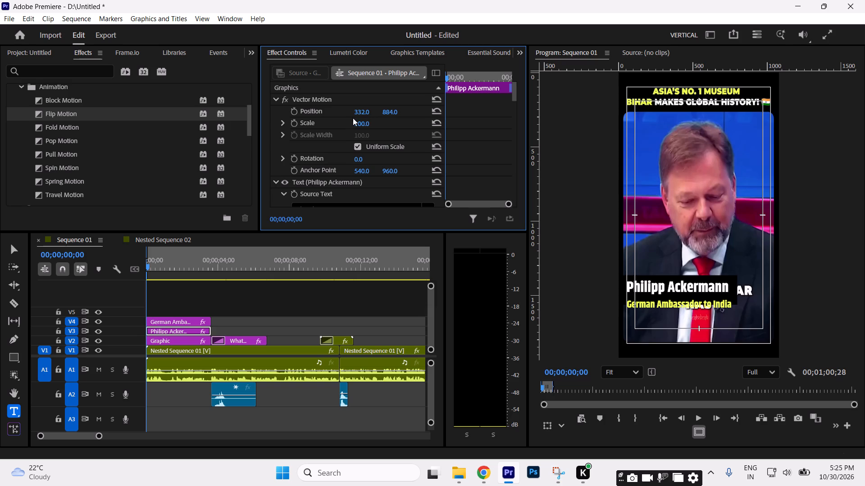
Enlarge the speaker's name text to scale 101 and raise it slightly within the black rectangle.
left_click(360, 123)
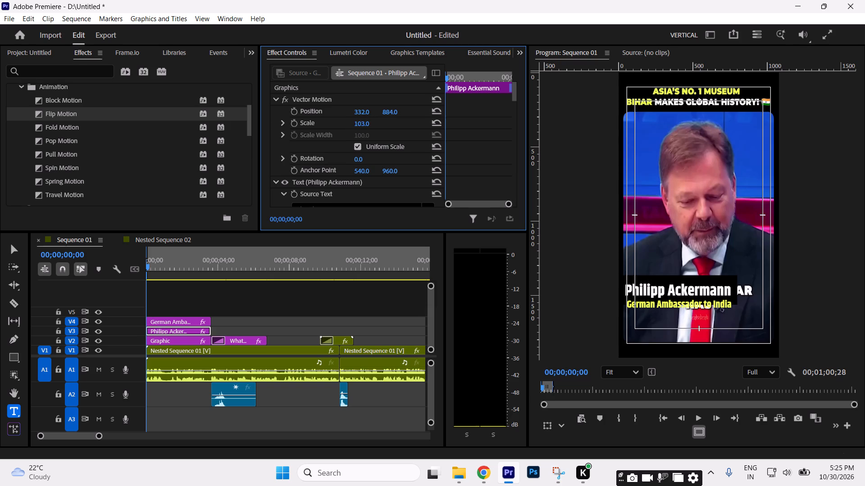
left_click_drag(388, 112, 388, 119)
Reduce the "German Ambassador to India" text to scale 60 and position it at 223, 1190 beneath the speaker's name.
left_click(172, 322)
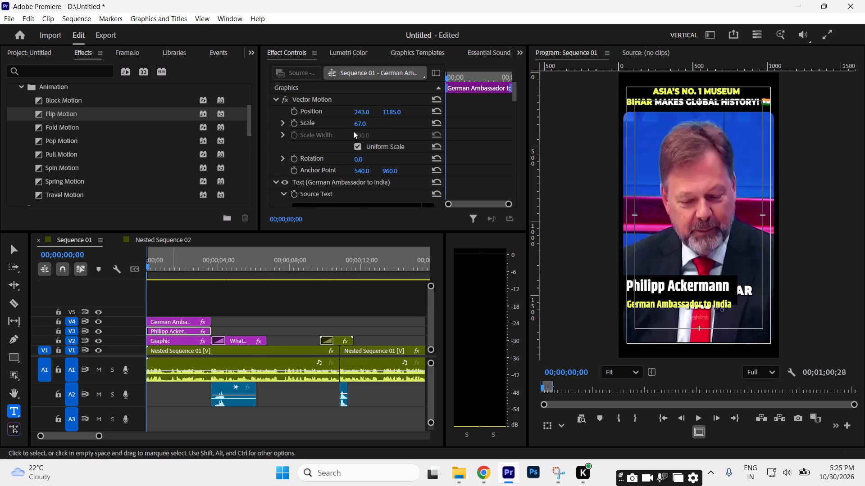
left_click_drag(388, 112, 393, 137)
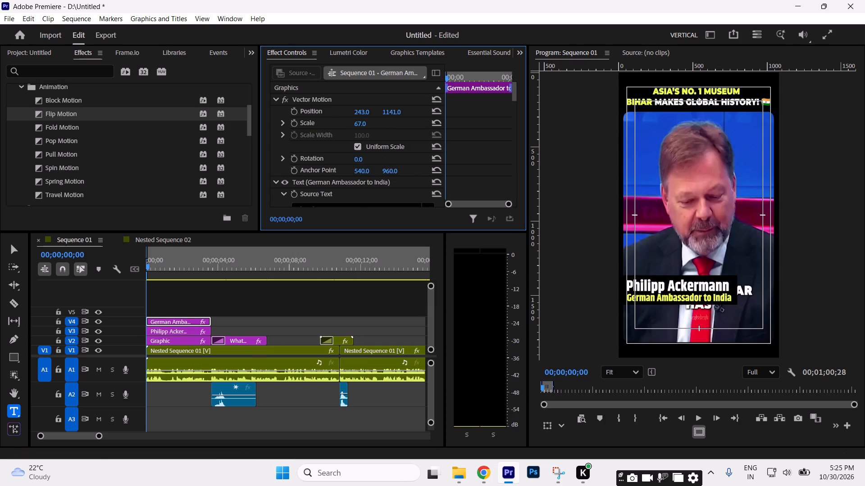
left_click_drag(393, 137, 392, 134)
left_click(361, 125)
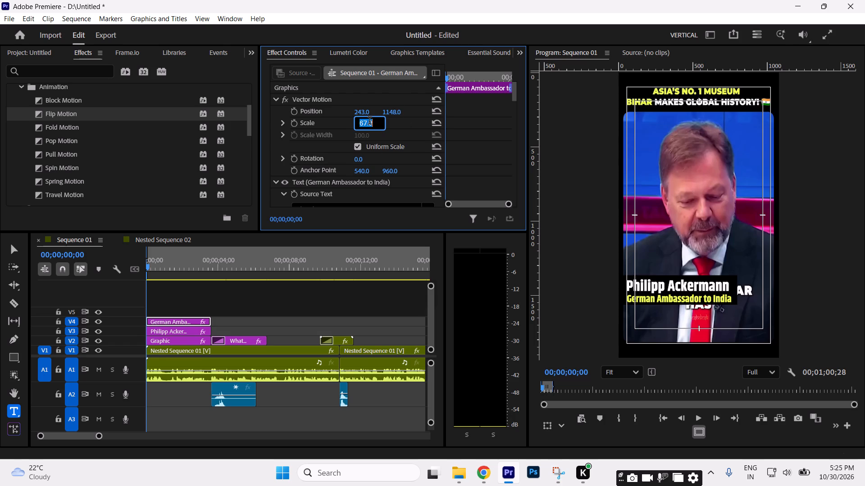
type("65")
key("Return")
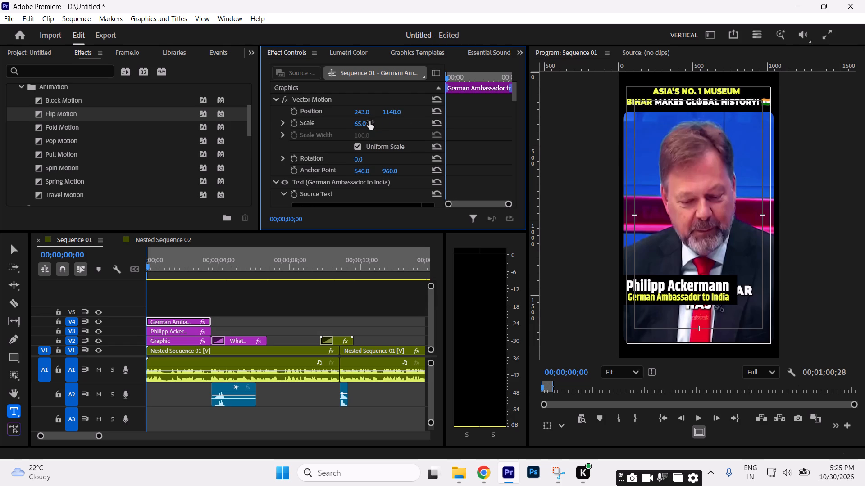
left_click_drag(394, 114, 394, 103)
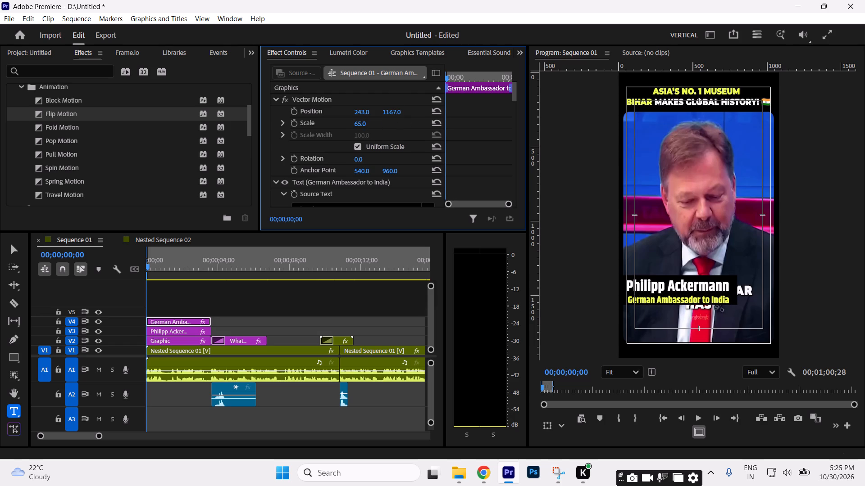
left_click_drag(394, 103, 395, 108)
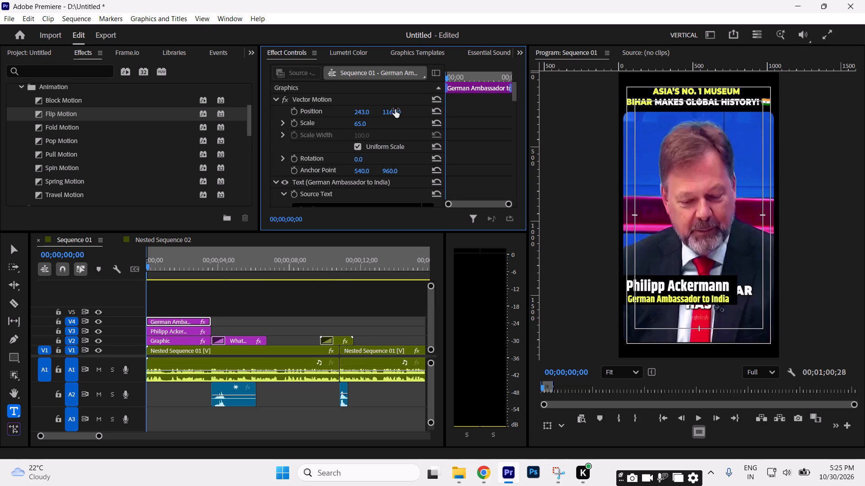
left_click(357, 124)
type("60")
key("Return")
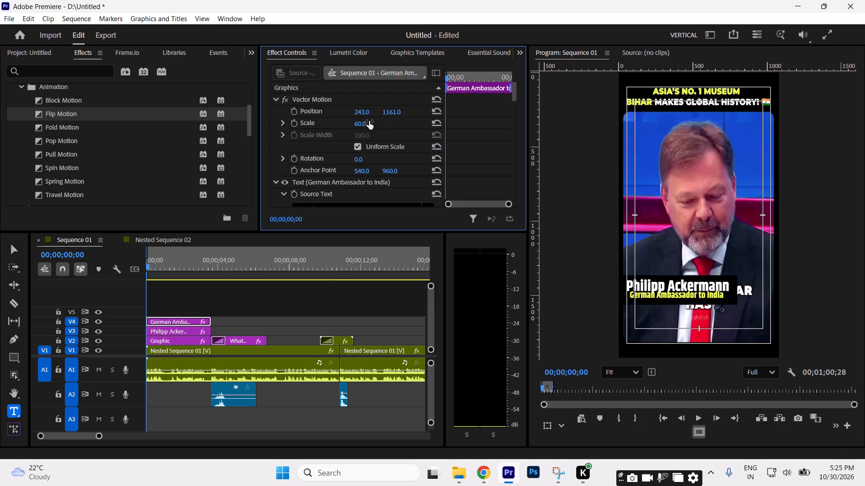
scroll(369, 121, "up", 1)
left_click_drag(396, 109, 401, 94)
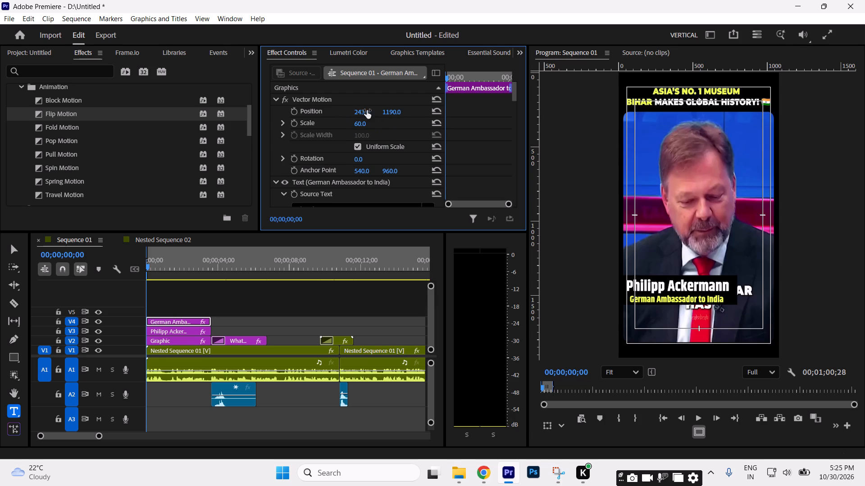
left_click_drag(367, 110, 356, 111)
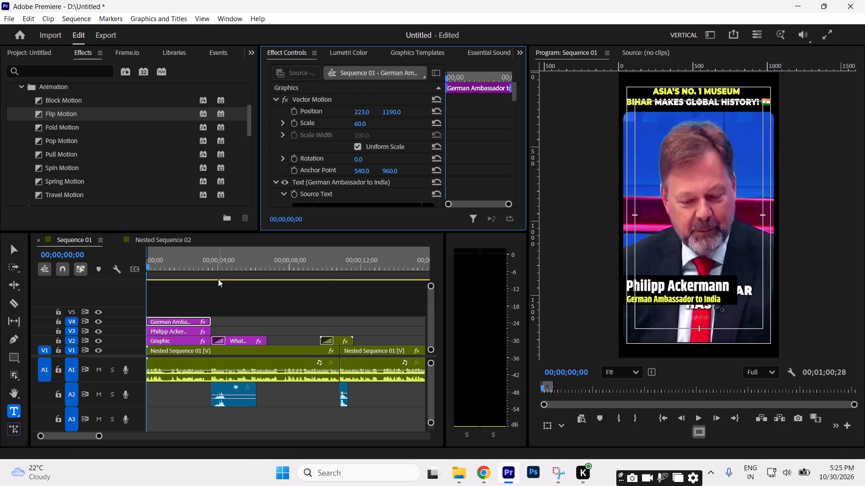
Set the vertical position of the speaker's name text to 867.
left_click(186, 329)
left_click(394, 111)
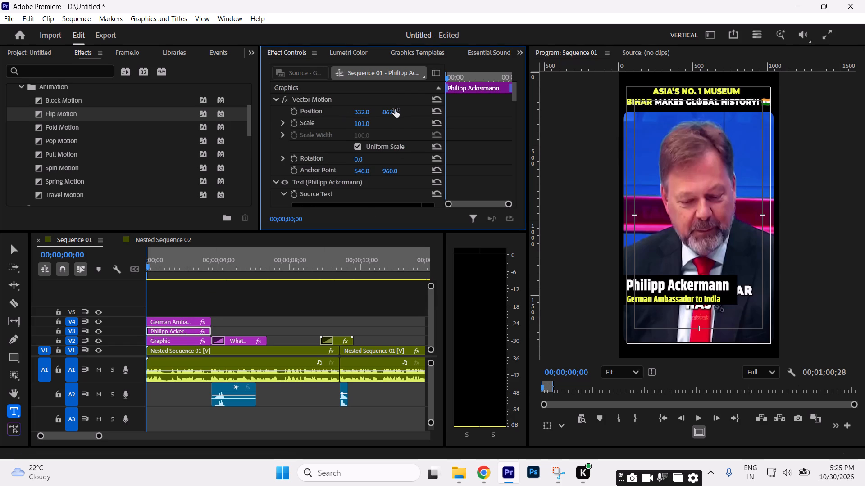
Deselect the lower-third clips and save the project.
left_click_drag(192, 311, 173, 343)
left_click(273, 301)
key("ctrl+s")
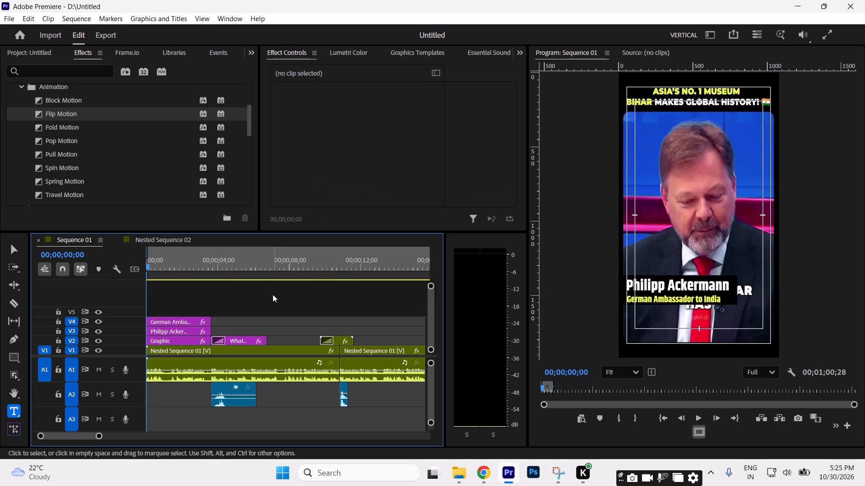
Play the opening of the sequence from the start to review the lower third over the footage.
left_click_drag(194, 270, 32, 278)
left_click(227, 305)
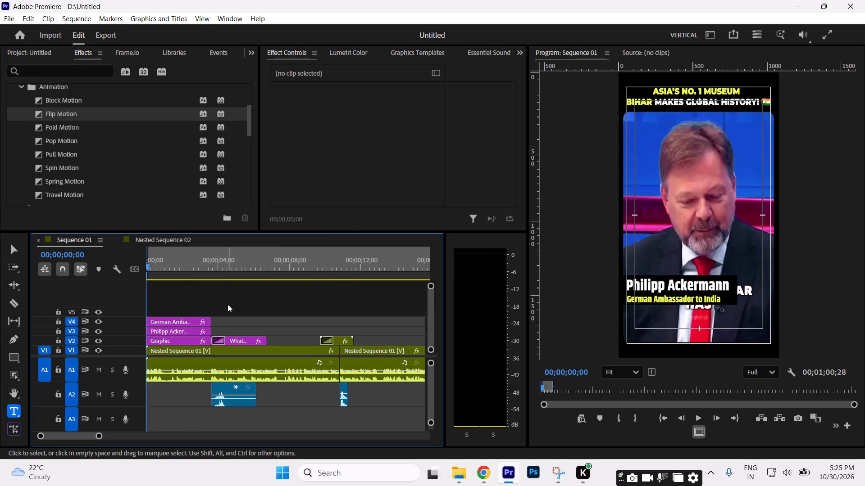
key("space")
key("space")
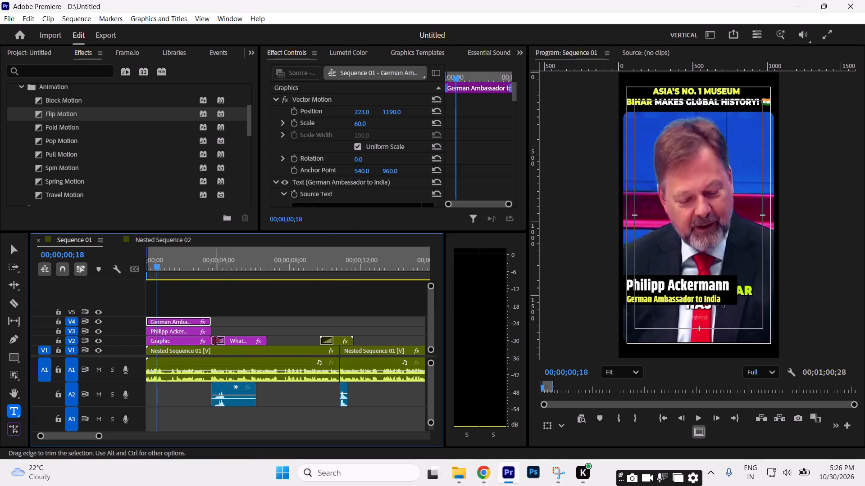
Make the black rectangle taller with scale height 112 and reposition it to 379, 880 behind the speaker's name and title.
left_click(192, 337)
left_click_drag(360, 110, 359, 110)
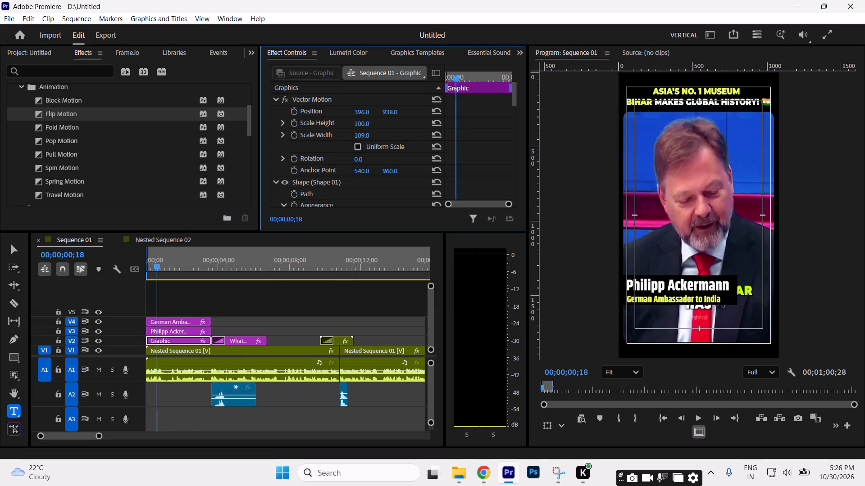
left_click_drag(359, 110, 354, 114)
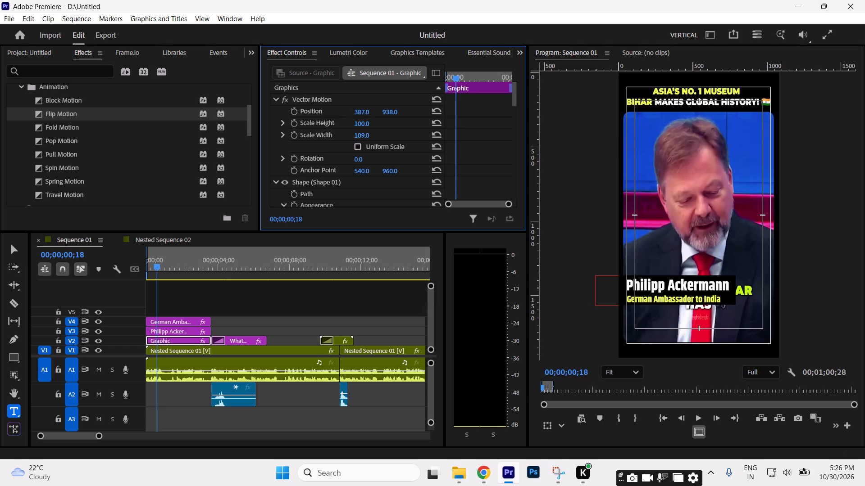
left_click_drag(354, 114, 347, 112)
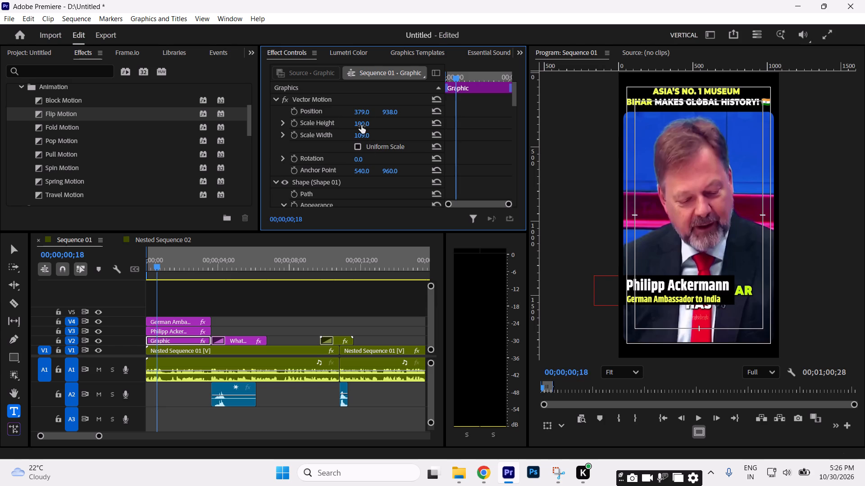
left_click_drag(361, 124, 368, 124)
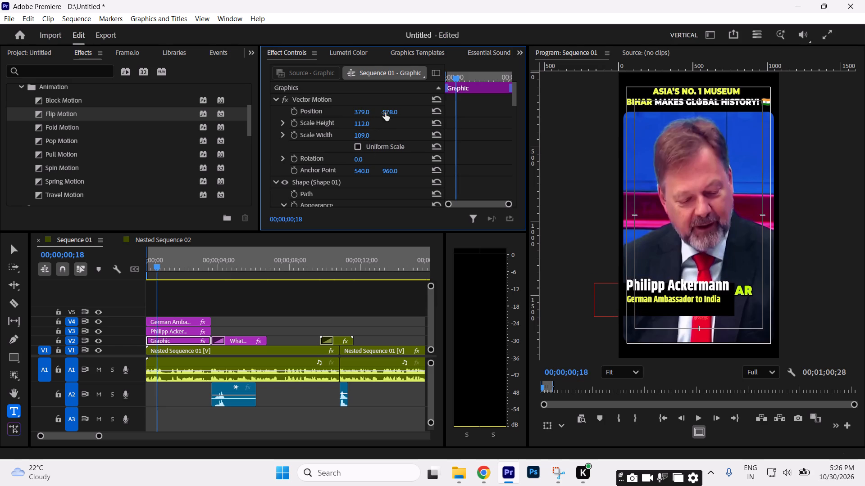
left_click_drag(385, 111, 388, 144)
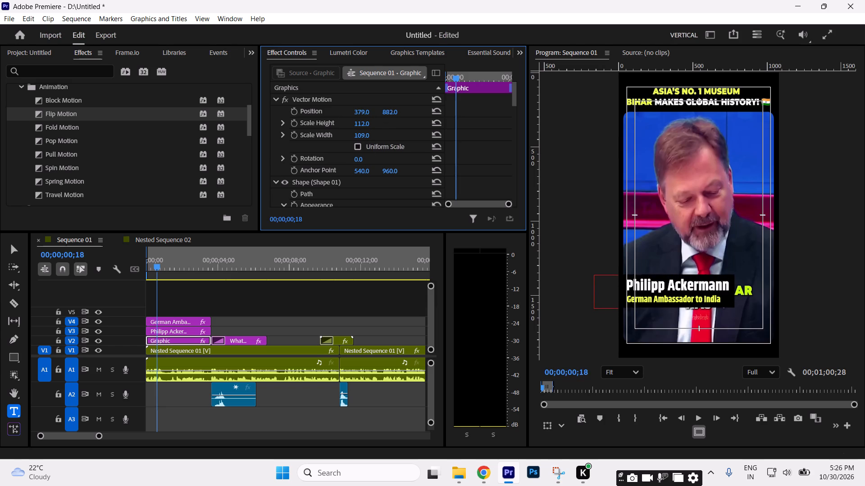
left_click_drag(388, 144, 388, 145)
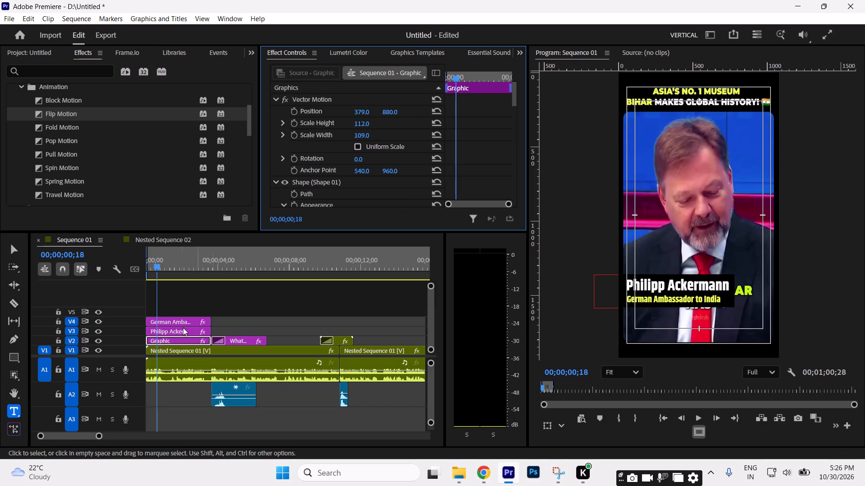
Enlarge the speaker's name text to scale 103 and set its vertical position to 856.
left_click(168, 328)
left_click(365, 124)
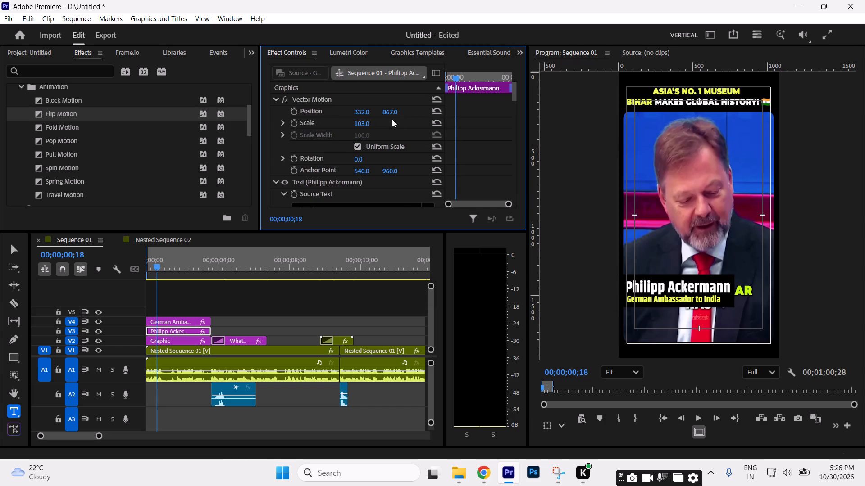
left_click_drag(394, 112, 390, 116)
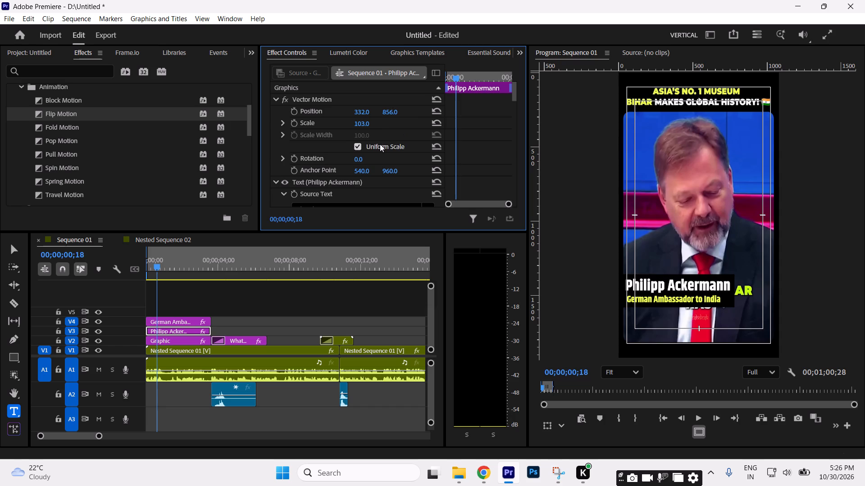
left_click(249, 321)
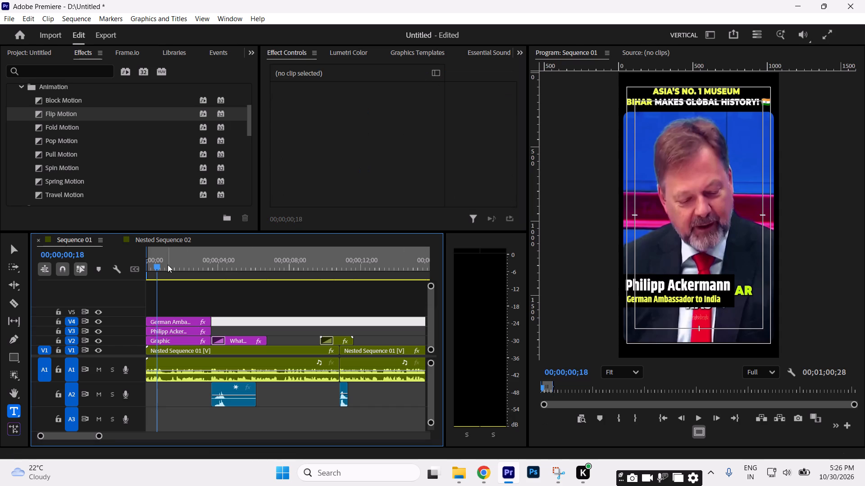
Return the playhead to the start of the sequence and save the project.
left_click_drag(167, 265, 61, 278)
left_click(255, 294)
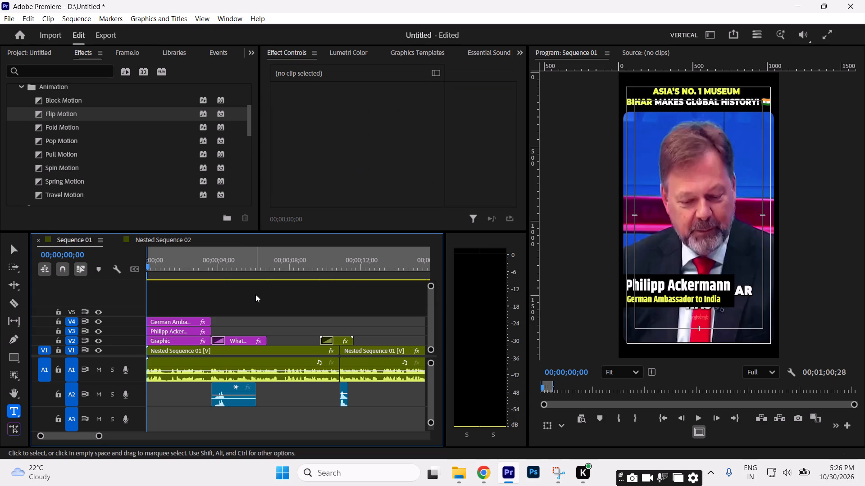
key("ctrl+s")
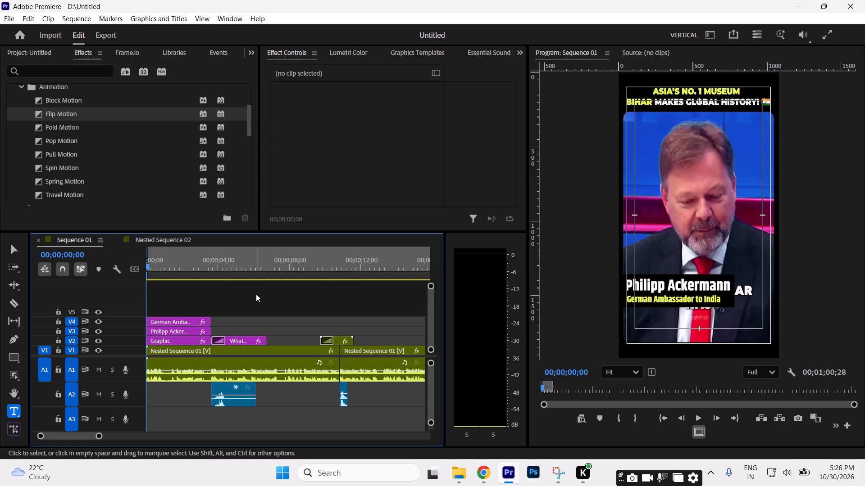
key("s")
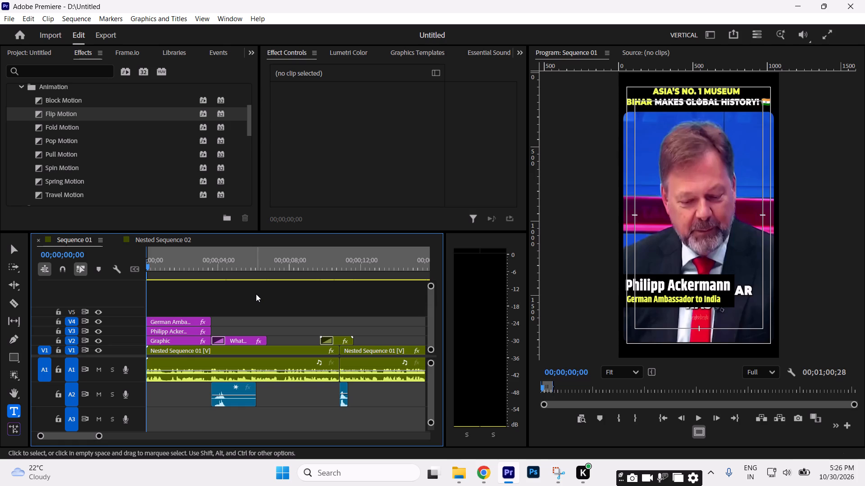
key("ctrl+s")
key("ctrl+s")
key("ctrl+s")
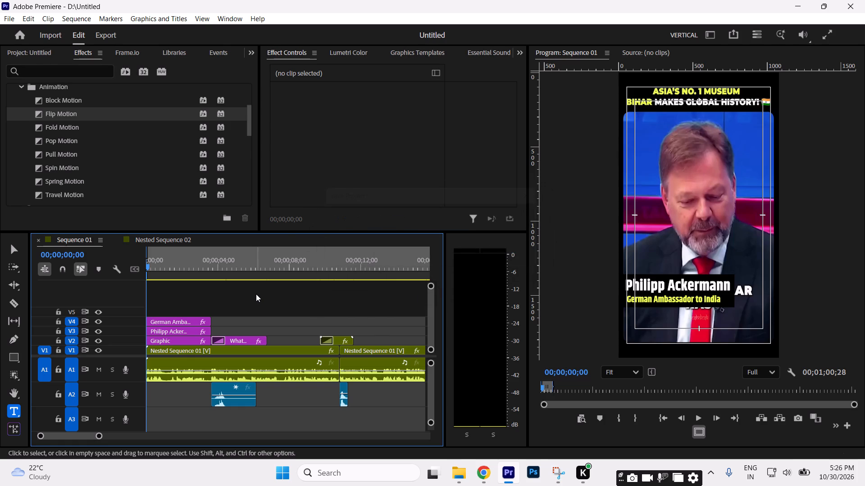